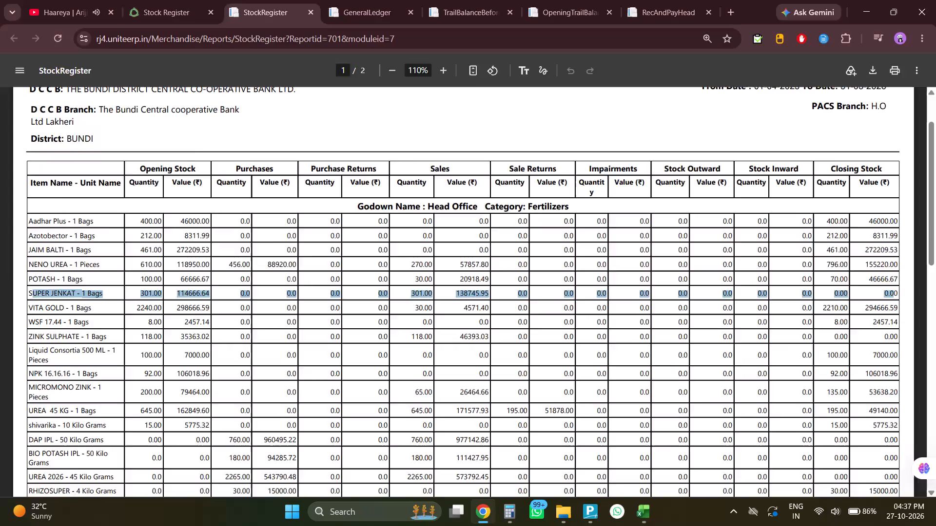
# Compare the SUPER ZINCATED row's opening, purchase, sales and closing quantities in the KHAD STOCK sheet with SUPER JENKAT in the StockRegister report.
pyautogui.click(89, 243)
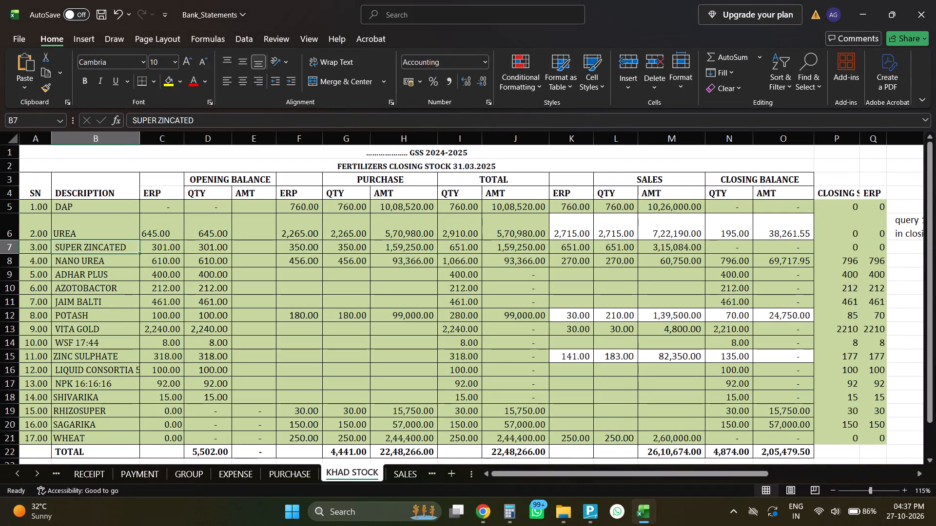
pyautogui.press('Right')
pyautogui.press('Right')
pyautogui.hotkey('alt', 'Tab')
pyautogui.hotkey('alt', 'Tab')
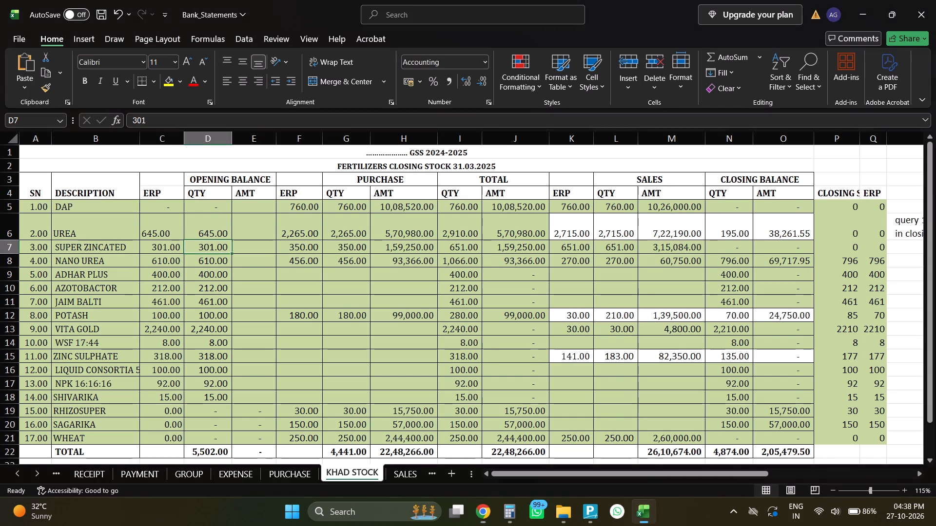
pyautogui.press('Right')
pyautogui.press('Right')
pyautogui.press('Right')
pyautogui.press('Right')
pyautogui.press('Right')
pyautogui.press('Right')
pyautogui.press('Right')
pyautogui.press('Right')
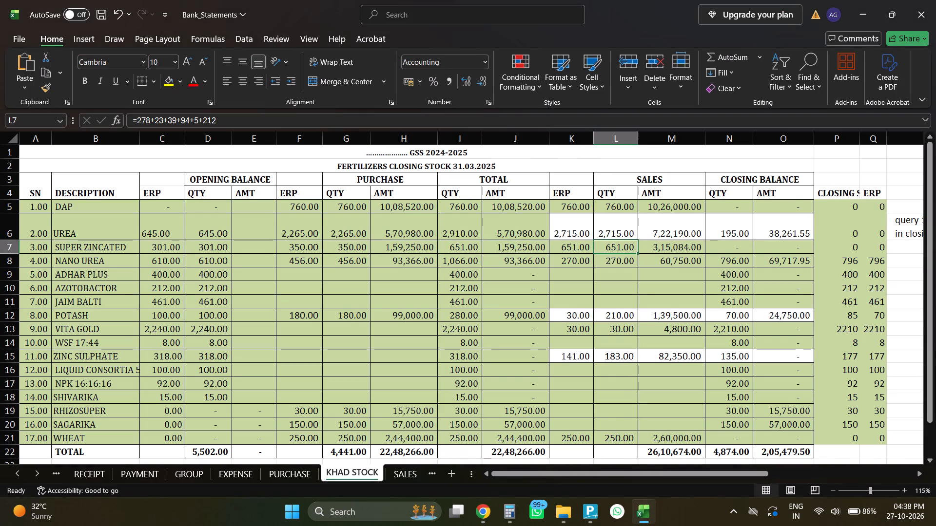
pyautogui.press('Left')
pyautogui.hotkey('alt', 'Tab')
pyautogui.hotkey('alt', 'Tab')
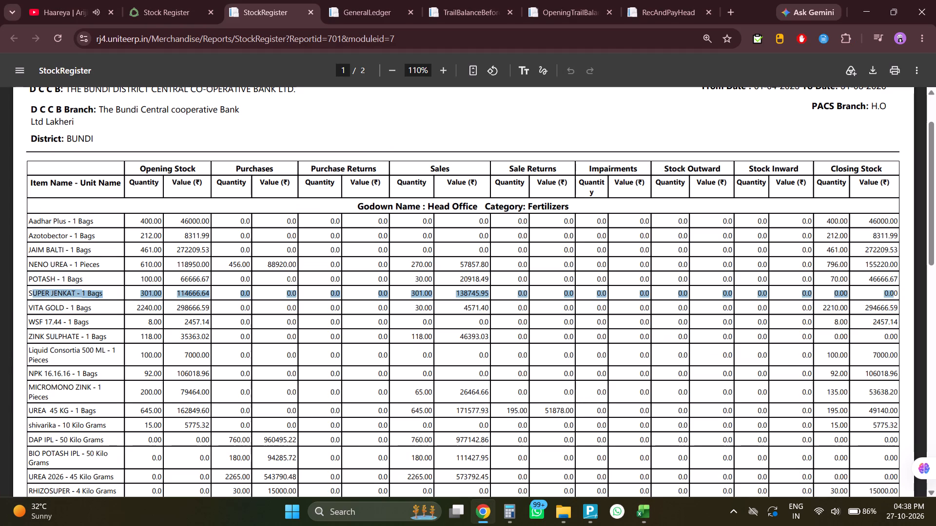
pyautogui.press('Right')
pyautogui.press('Right')
pyautogui.press('Right')
pyautogui.press('Right')
pyautogui.press('Right')
pyautogui.press('Right')
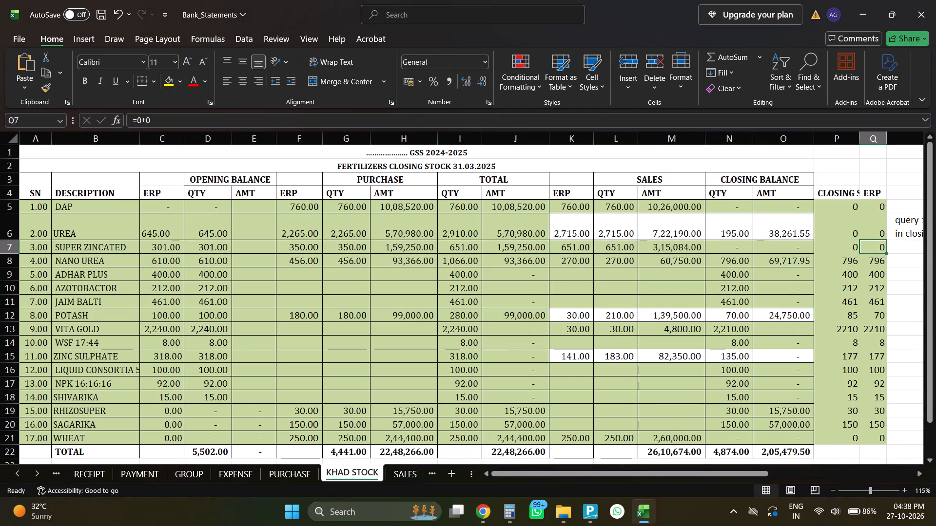
pyautogui.press('Left')
pyautogui.hotkey('alt', 'Tab')
# Switch to YouTube and play the suggested video "ROLL WITH ME - SUKHA".
pyautogui.click(56, 0)
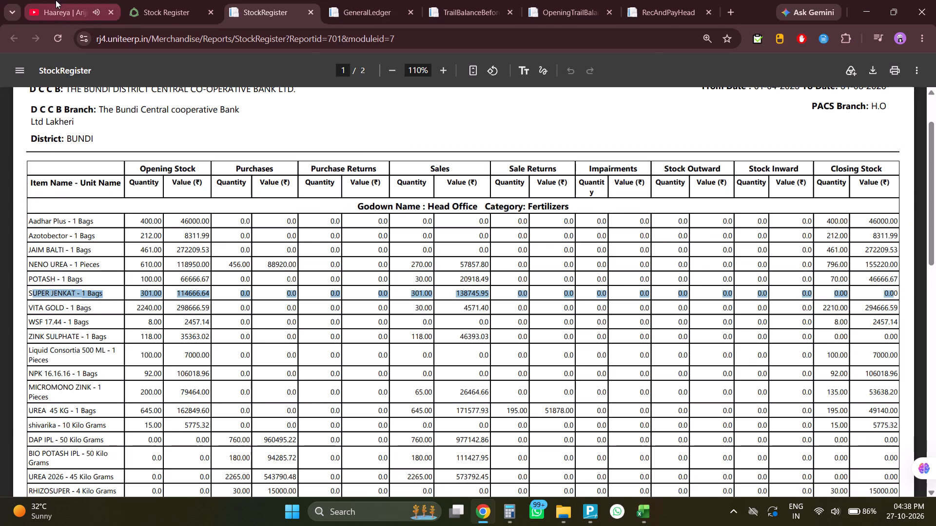
pyautogui.scroll(-3, 368, 282)
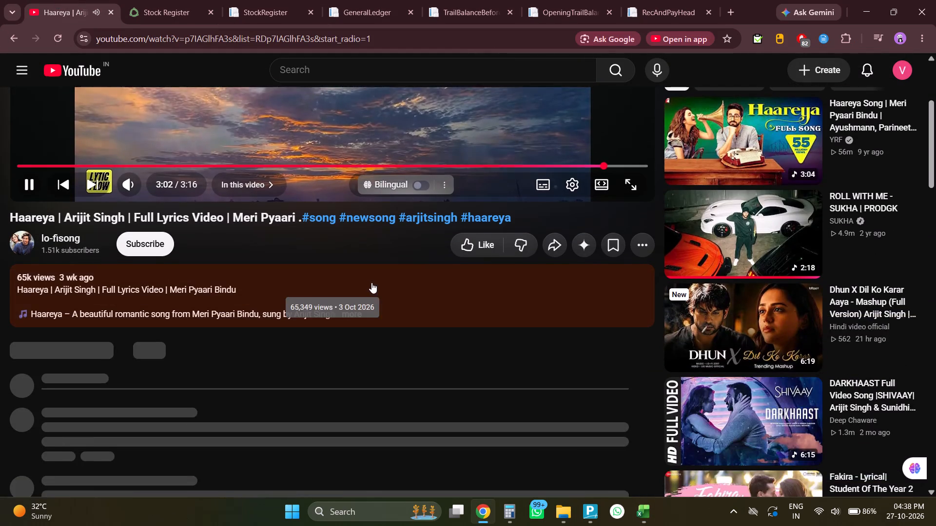
pyautogui.scroll(-4, 371, 282)
pyautogui.scroll(4, 371, 282)
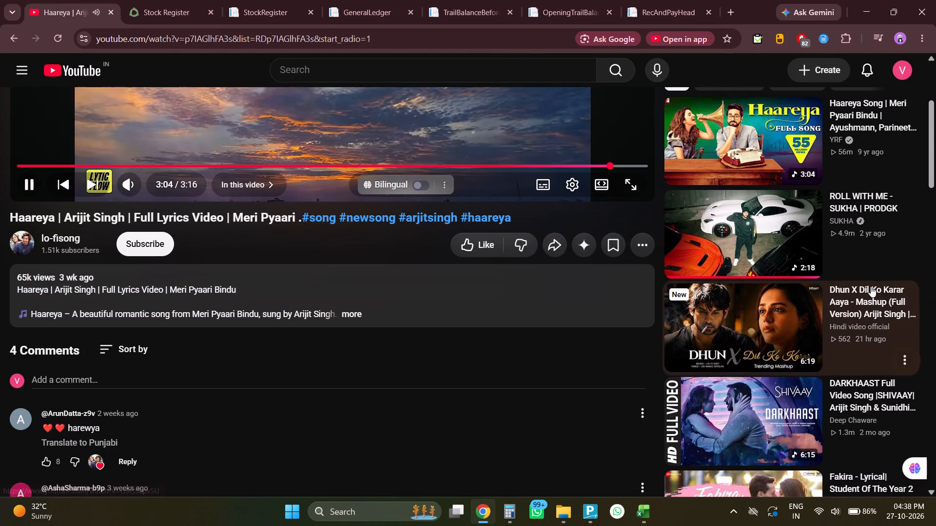
pyautogui.click(777, 234)
# Highlight VITA GOLD in the StockRegister report and compare its opening, sales and closing quantities with the KHAD STOCK sheet.
pyautogui.click(273, 5)
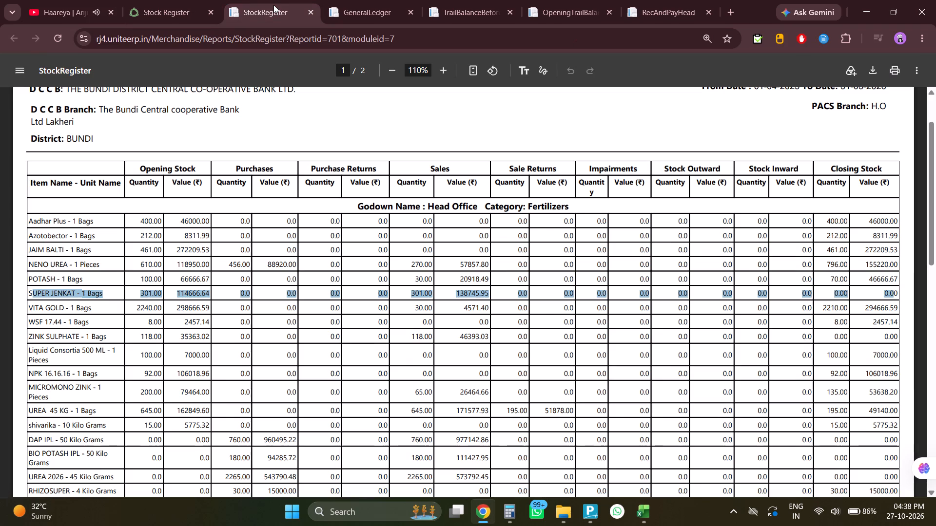
pyautogui.scroll(-2, 257, 402)
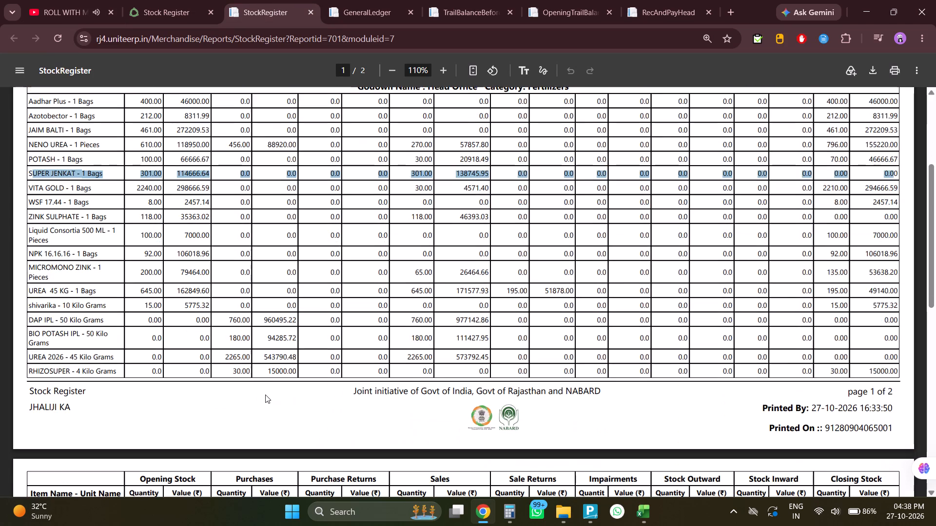
pyautogui.scroll(1, 265, 394)
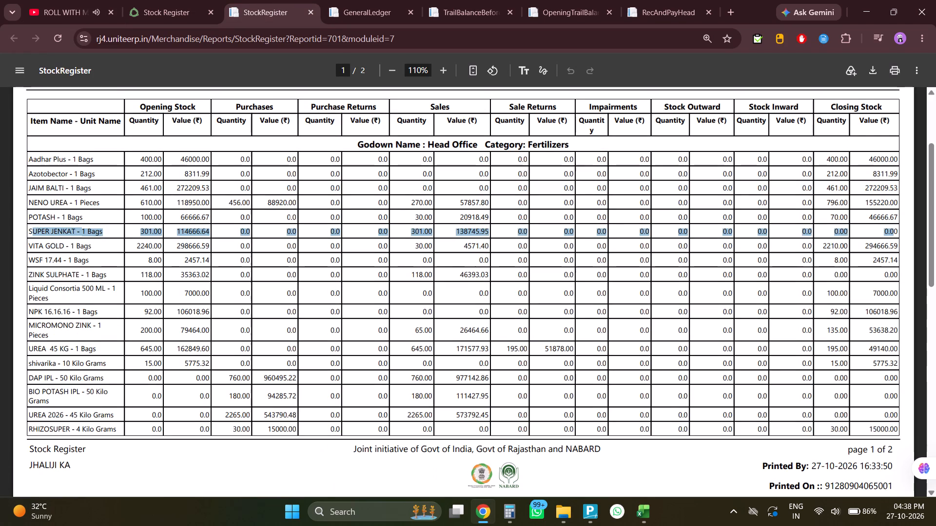
pyautogui.moveTo(23, 243); pyautogui.dragTo(867, 245)
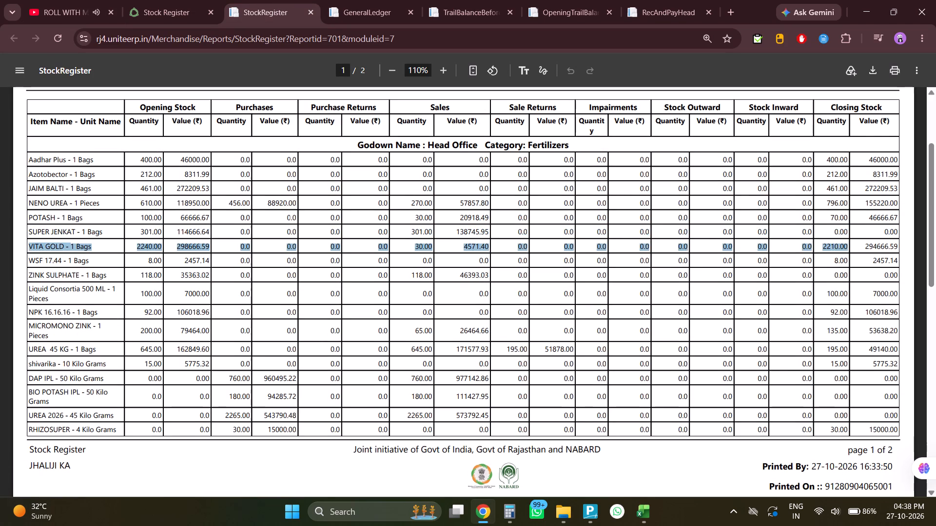
pyautogui.moveTo(867, 245); pyautogui.dragTo(901, 247)
pyautogui.hotkey('alt', 'Tab')
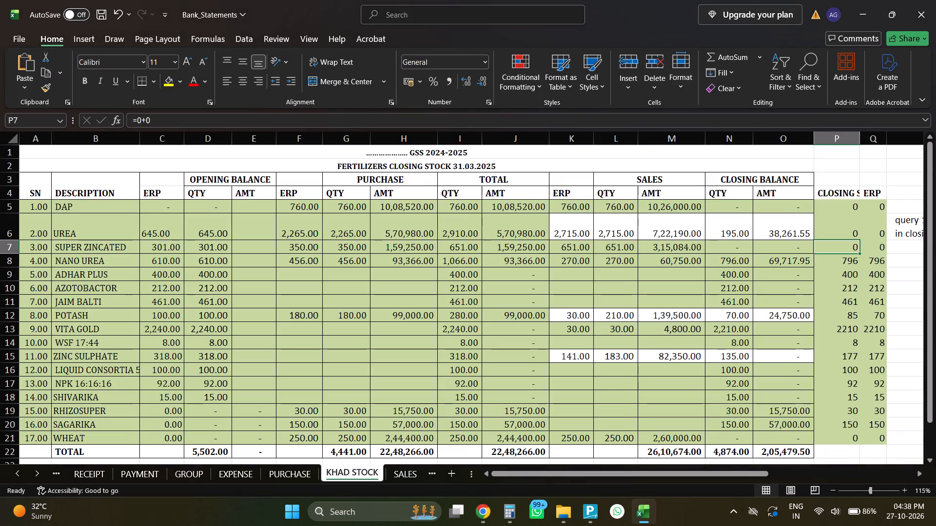
pyautogui.click(88, 327)
pyautogui.press('Right')
pyautogui.hotkey('alt', 'Tab')
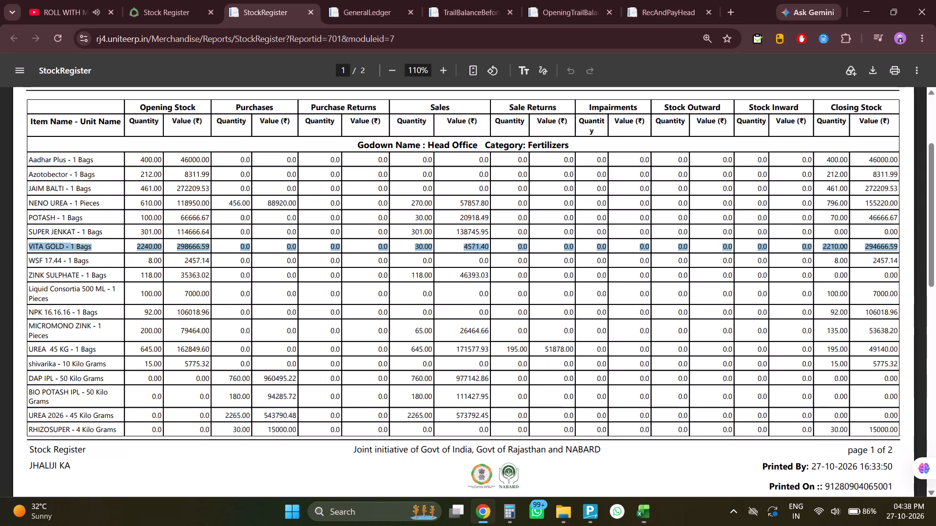
pyautogui.hotkey('alt', 'Tab')
pyautogui.press('Right')
pyautogui.press('Right')
pyautogui.hotkey('alt', 'Tab')
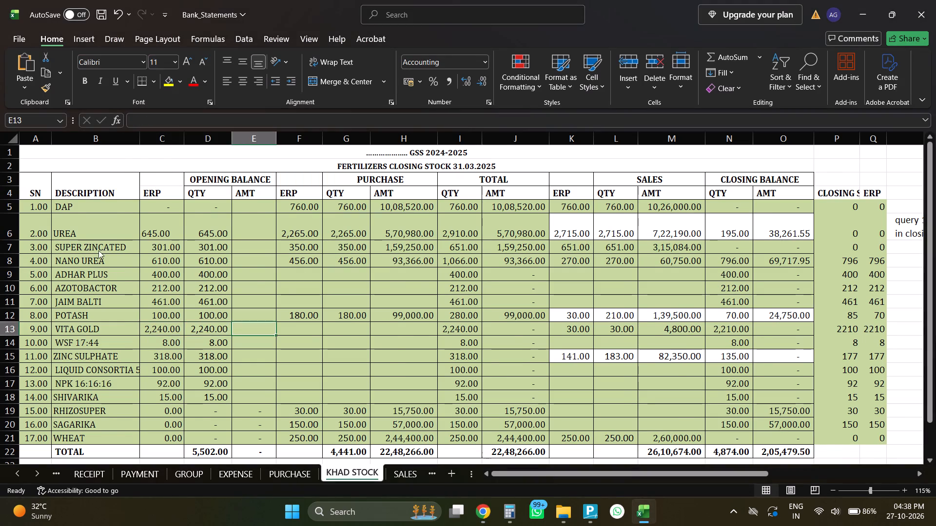
pyautogui.hotkey('alt', 'Tab')
pyautogui.press('Right')
pyautogui.press('Right')
pyautogui.press('Right')
pyautogui.press('Right')
pyautogui.press('Right')
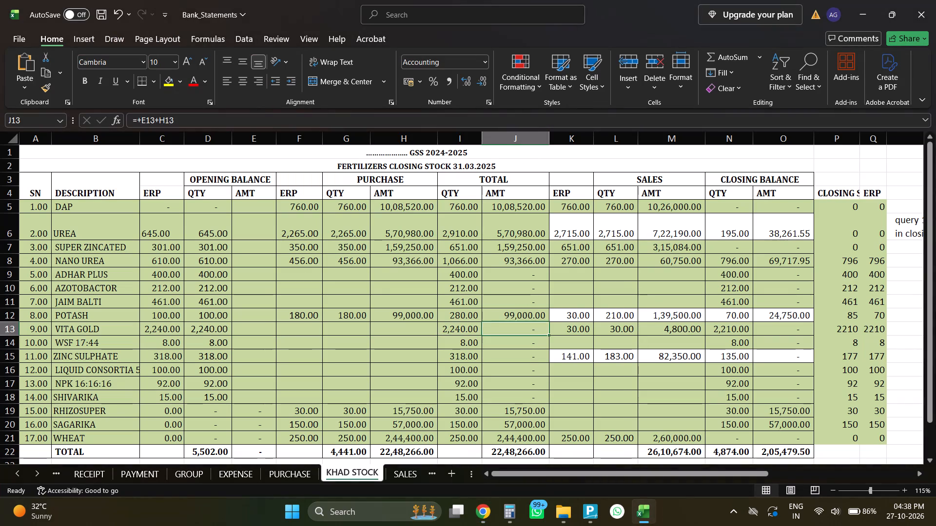
pyautogui.press('Right')
pyautogui.hotkey('alt', 'Tab')
pyautogui.hotkey('alt', 'Tab')
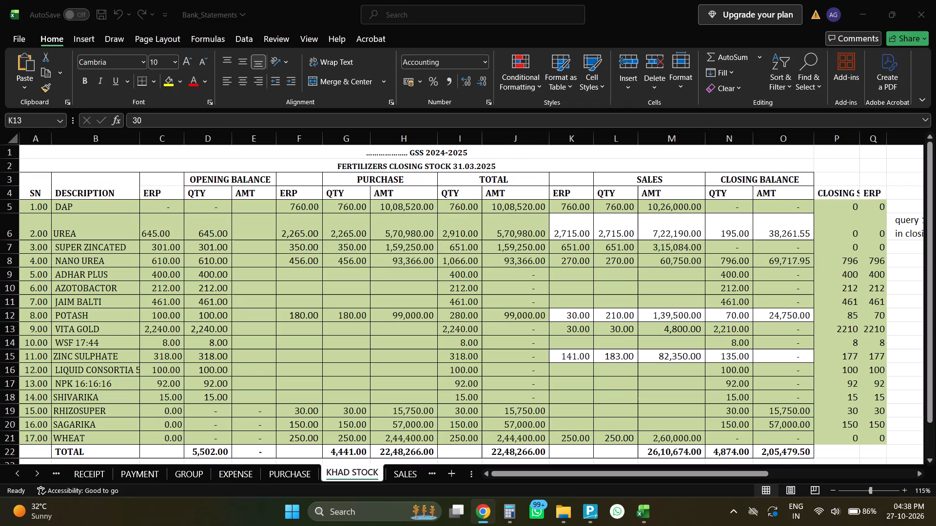
pyautogui.press('Right')
pyautogui.press('Right')
pyautogui.press('Right')
pyautogui.press('Right')
pyautogui.press('Right')
pyautogui.press('Right')
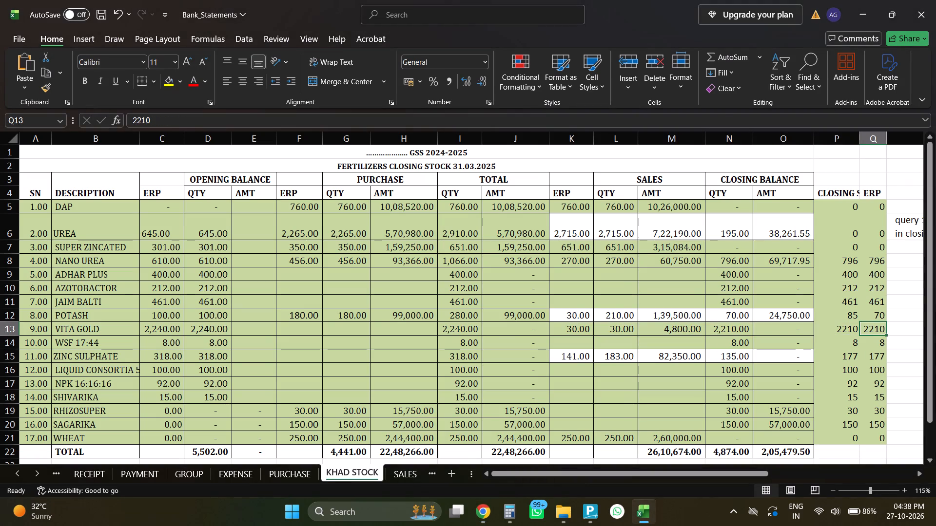
pyautogui.hotkey('alt', 'Tab')
pyautogui.hotkey('alt', 'Tab')
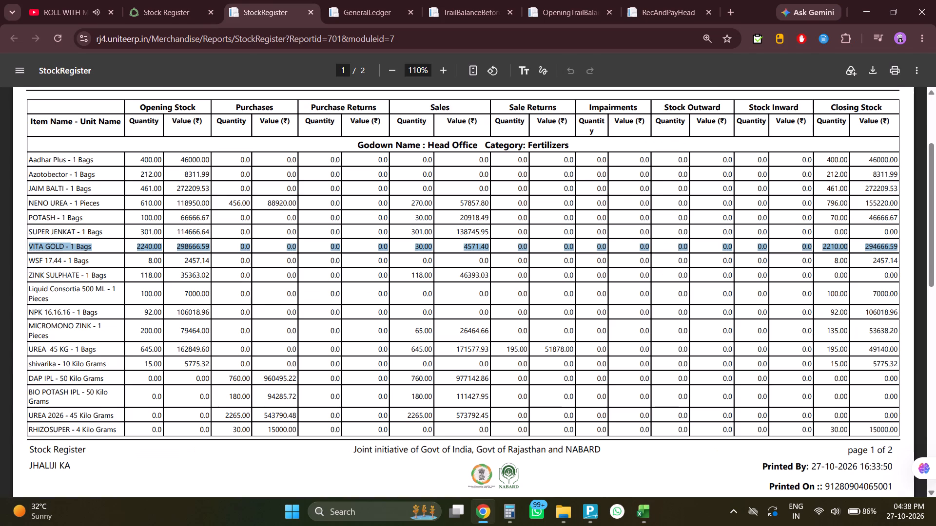
# Highlight WSF 17.44 in the StockRegister report and compare its opening, purchase, sales and closing quantities with the KHAD STOCK sheet.
pyautogui.hotkey('alt', 'Tab')
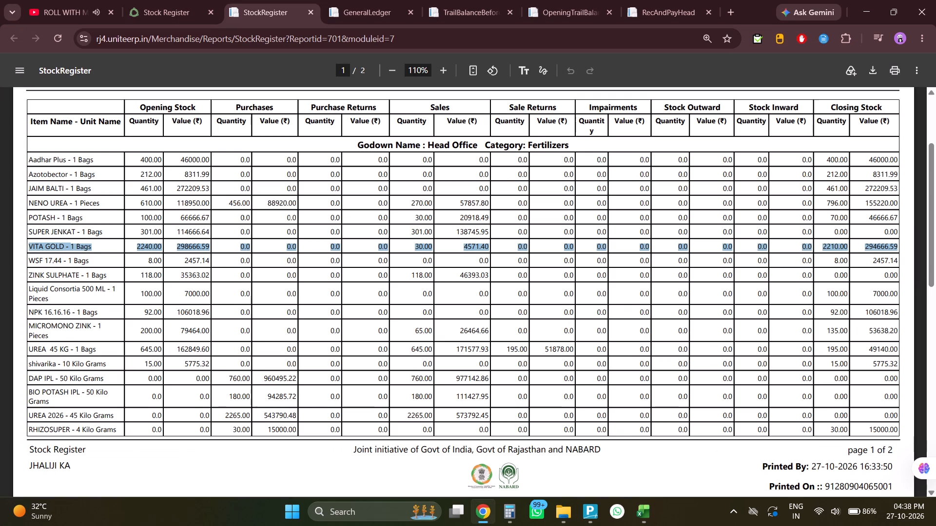
pyautogui.moveTo(24, 260); pyautogui.dragTo(897, 254)
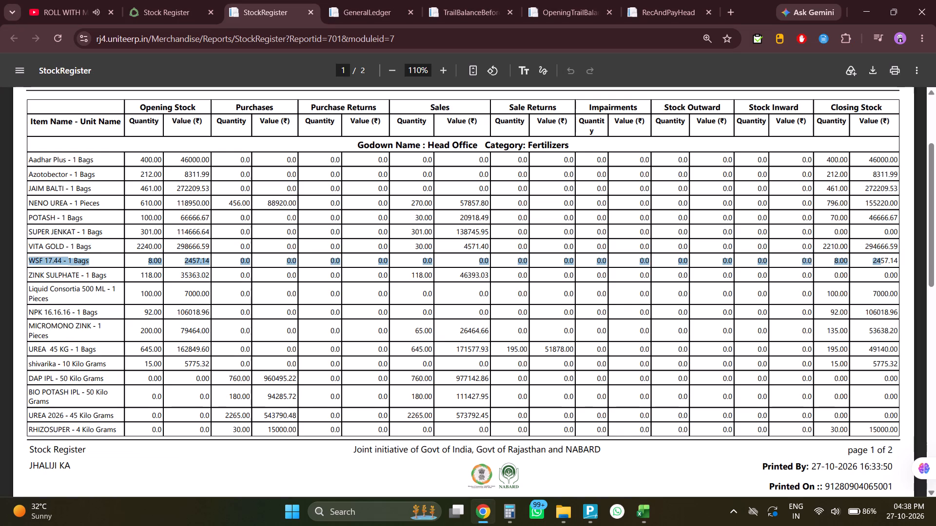
pyautogui.moveTo(897, 254); pyautogui.dragTo(935, 254)
pyautogui.hotkey('alt', 'Tab')
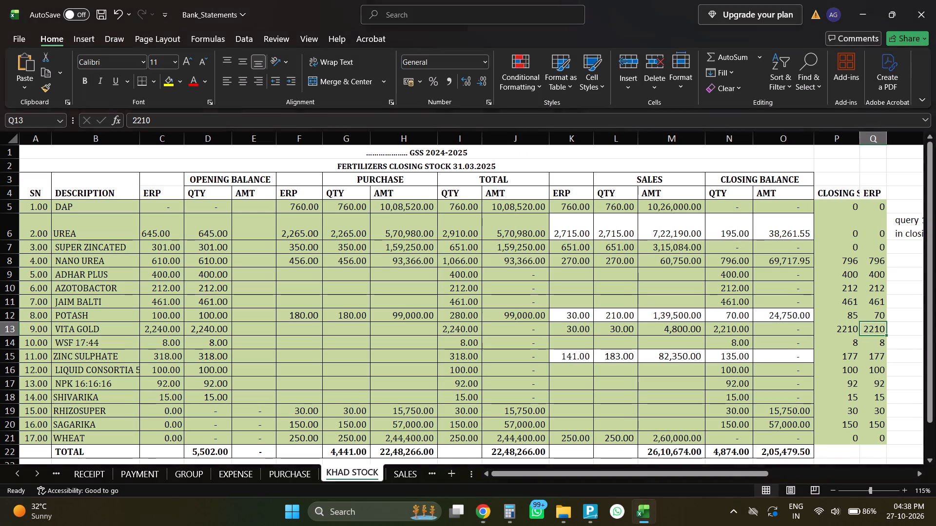
pyautogui.click(88, 341)
pyautogui.press('Right')
pyautogui.hotkey('alt', 'Tab')
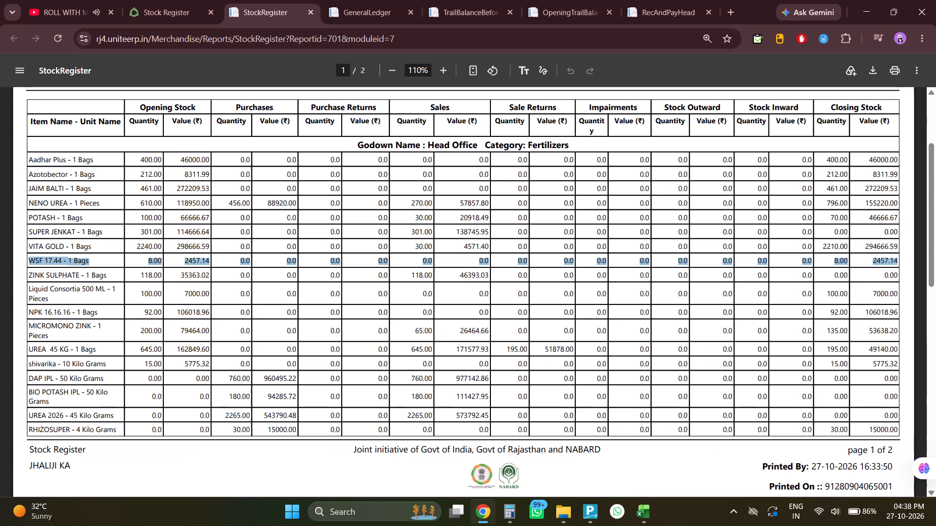
pyautogui.hotkey('alt', 'Tab')
pyautogui.press('Right')
pyautogui.press('Right')
pyautogui.press('Right')
pyautogui.press('Right')
pyautogui.press('Right')
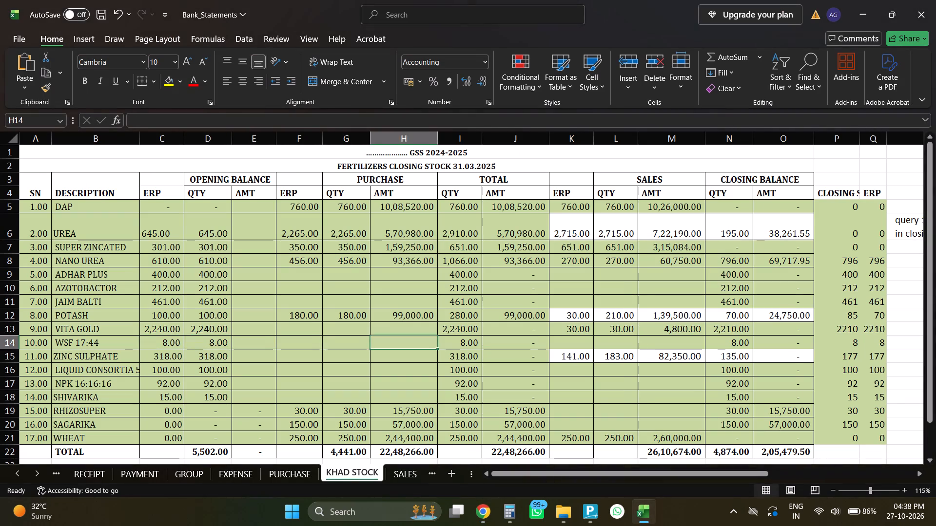
pyautogui.press('Right')
pyautogui.press('Right')
pyautogui.press('Right')
pyautogui.press('Right')
pyautogui.press('Right')
pyautogui.press('Right')
pyautogui.press('Right')
pyautogui.press('Right')
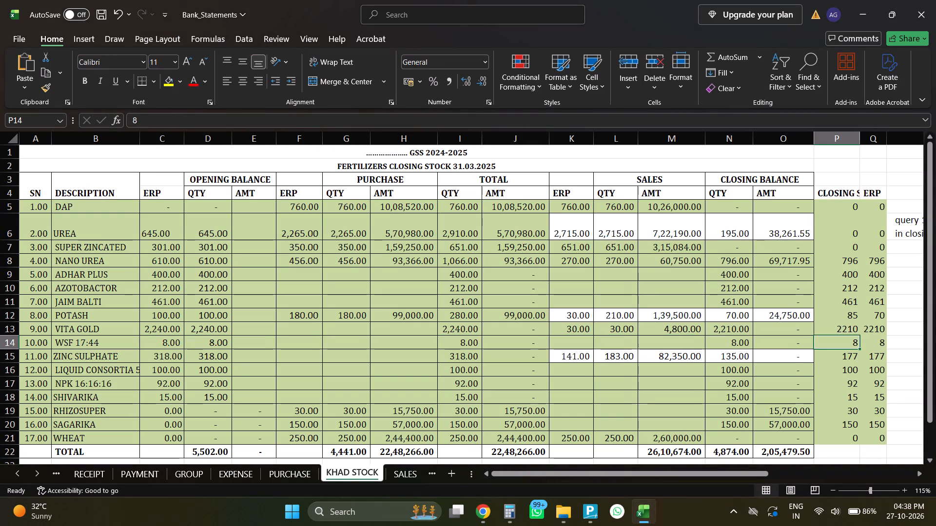
pyautogui.press('Right')
pyautogui.hotkey('alt', 'Tab')
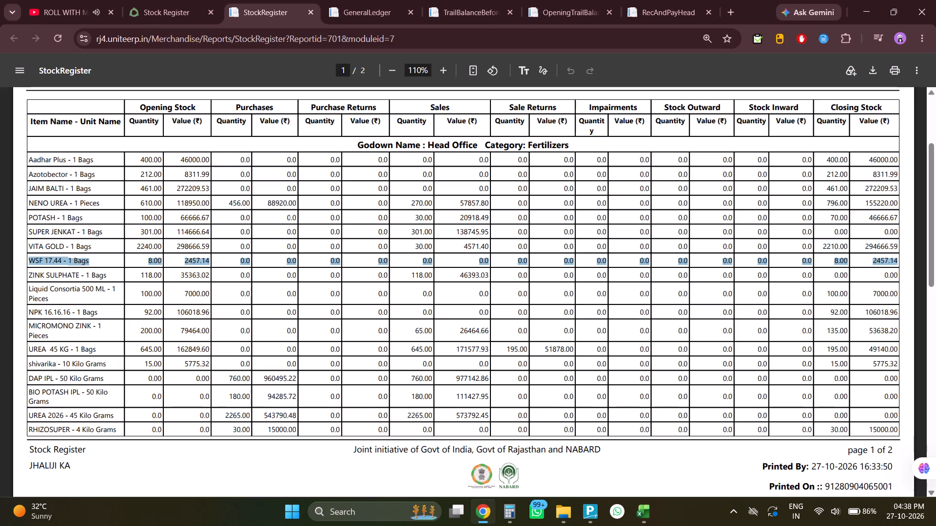
# Highlight ZINK SULPHATE in the StockRegister report and compare its quantities with the ZINC SULPHATE row in the KHAD STOCK sheet.
pyautogui.moveTo(29, 276); pyautogui.dragTo(33, 276)
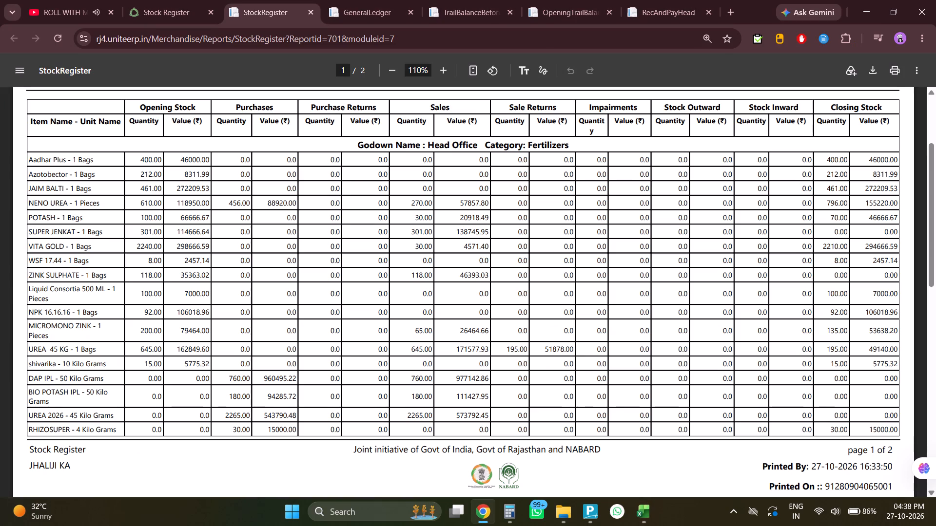
pyautogui.moveTo(33, 276); pyautogui.dragTo(903, 274)
pyautogui.hotkey('alt', 'Tab')
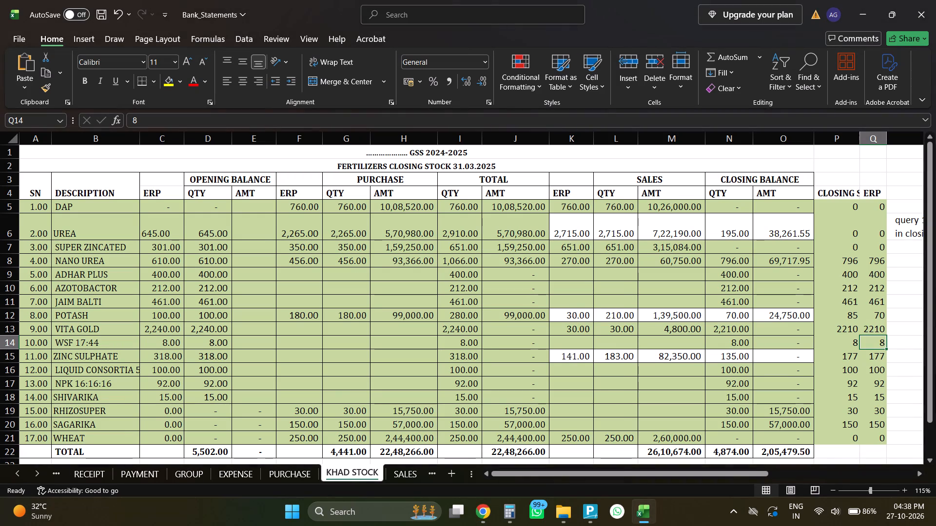
pyautogui.click(86, 358)
pyautogui.press('Right')
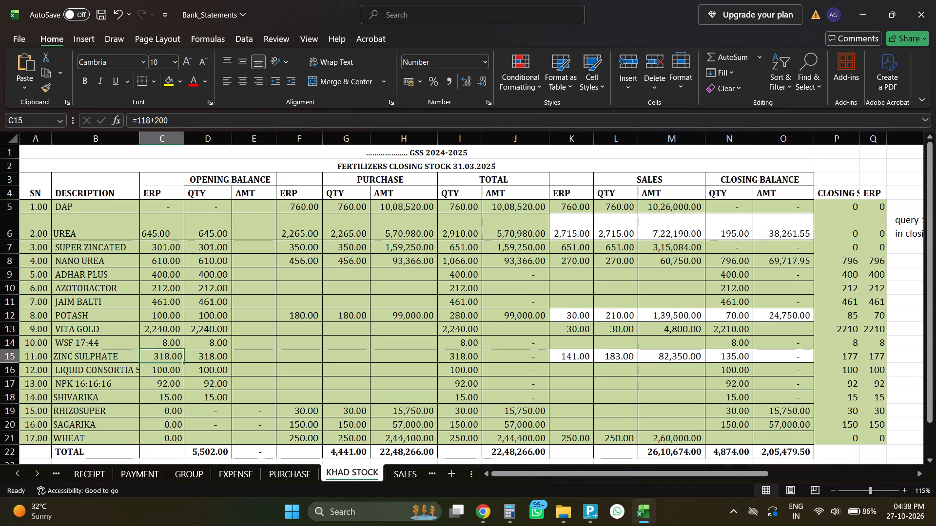
pyautogui.hotkey('alt', 'Tab')
pyautogui.hotkey('alt', 'Tab')
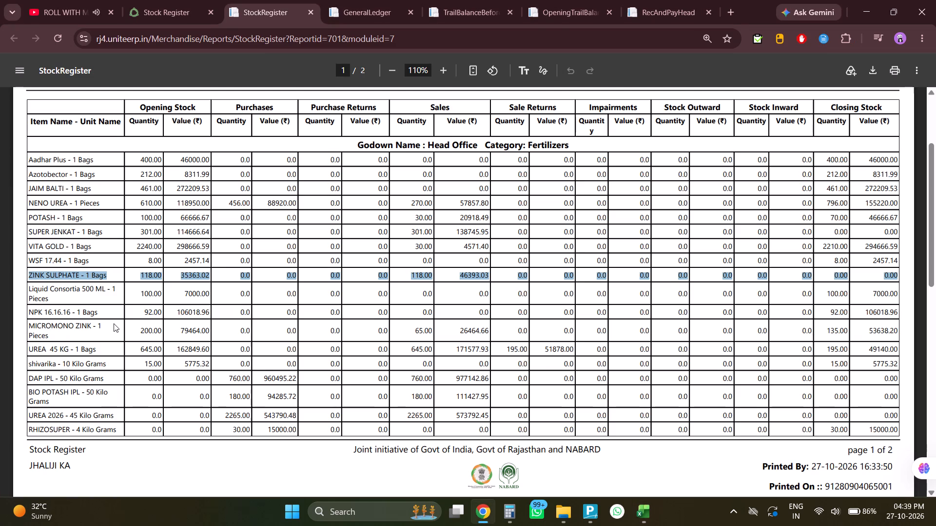
pyautogui.press('Right')
pyautogui.press('Left')
pyautogui.press('Return')
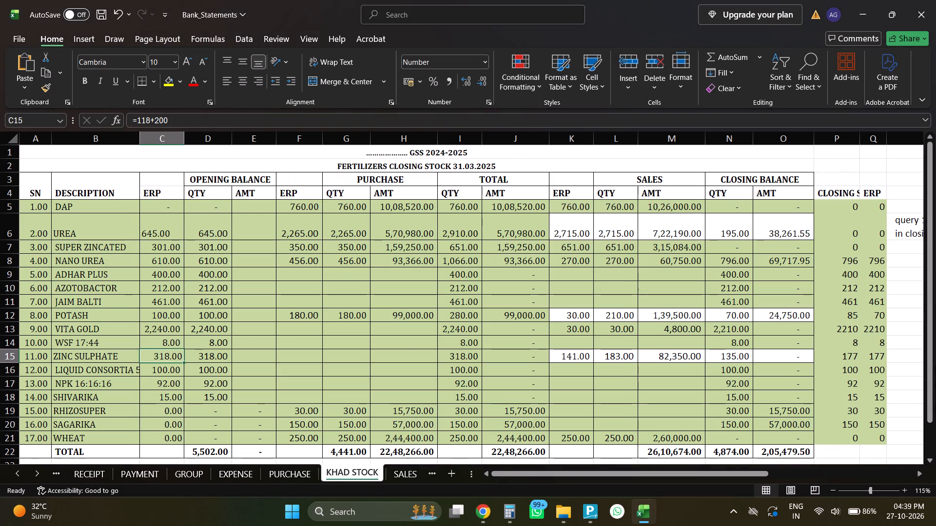
pyautogui.hotkey('alt', 'Tab')
pyautogui.hotkey('alt', 'Tab')
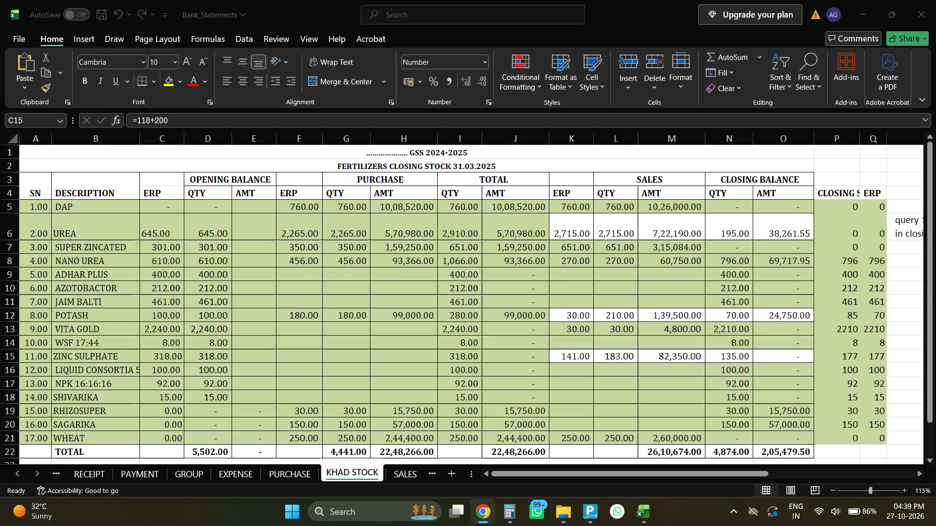
pyautogui.hotkey('alt', 'Tab')
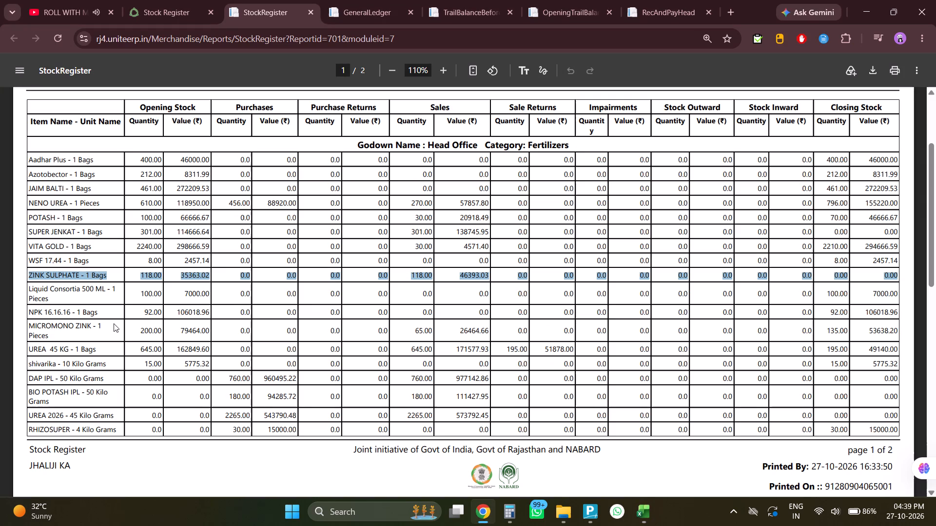
pyautogui.hotkey('alt', 'Tab')
# Set the ERP sales quantity of ZINC SULPHATE in the KHAD STOCK sheet to 118, checking it against the StockRegister report.
pyautogui.press('Right')
pyautogui.press('Right')
pyautogui.press('Right')
pyautogui.press('Right')
pyautogui.press('Right')
pyautogui.press('Right')
pyautogui.press('Right')
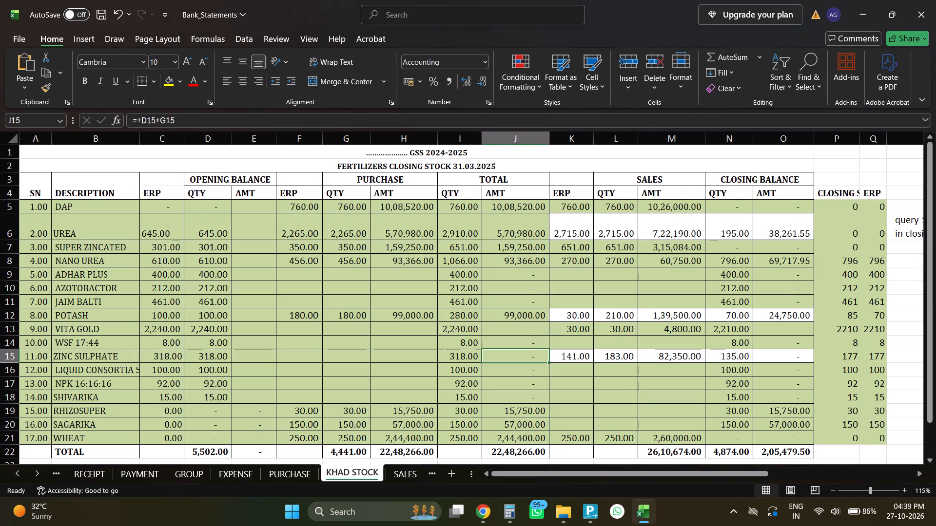
pyautogui.press('Right')
pyautogui.press('Right')
pyautogui.press('Left')
pyautogui.hotkey('alt', 'Tab')
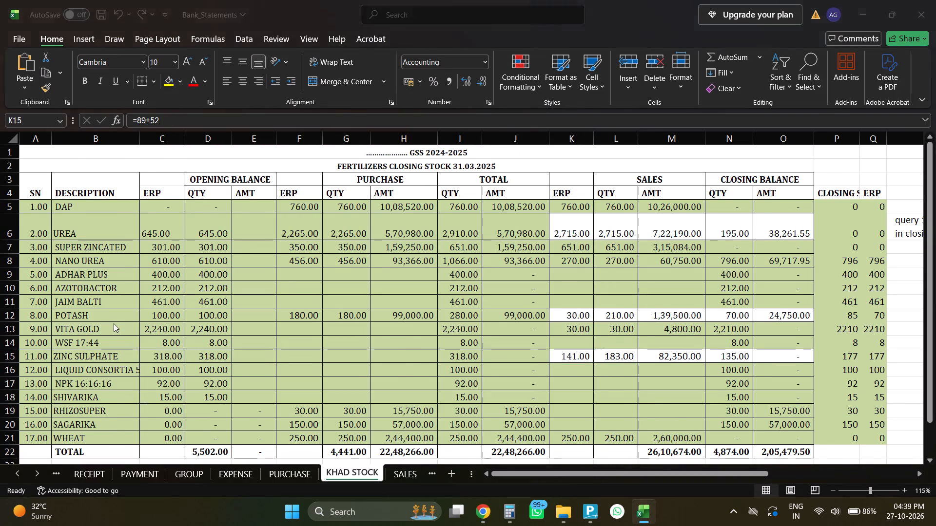
pyautogui.hotkey('alt', 'Tab')
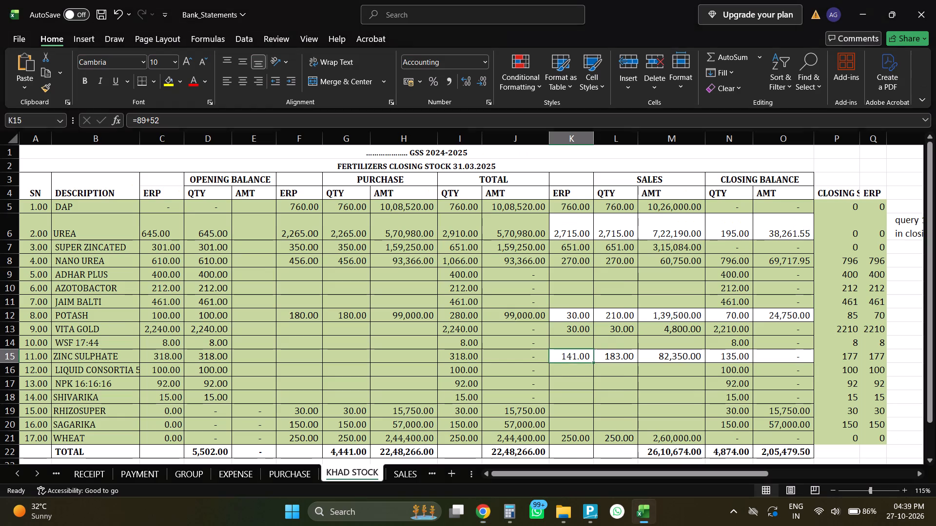
pyautogui.press('Delete')
pyautogui.write('118')
pyautogui.press('Return')
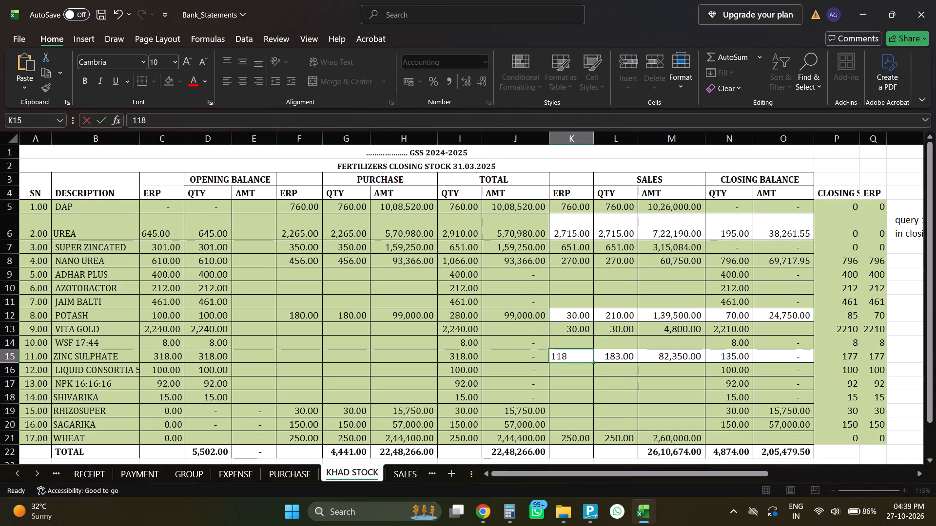
pyautogui.press('Up')
# Check ZINK SULPHATE's closing stock in the StockRegister report and set the ZINC SULPHATE row's ERP closing quantity to 0.
pyautogui.hotkey('alt', 'Tab')
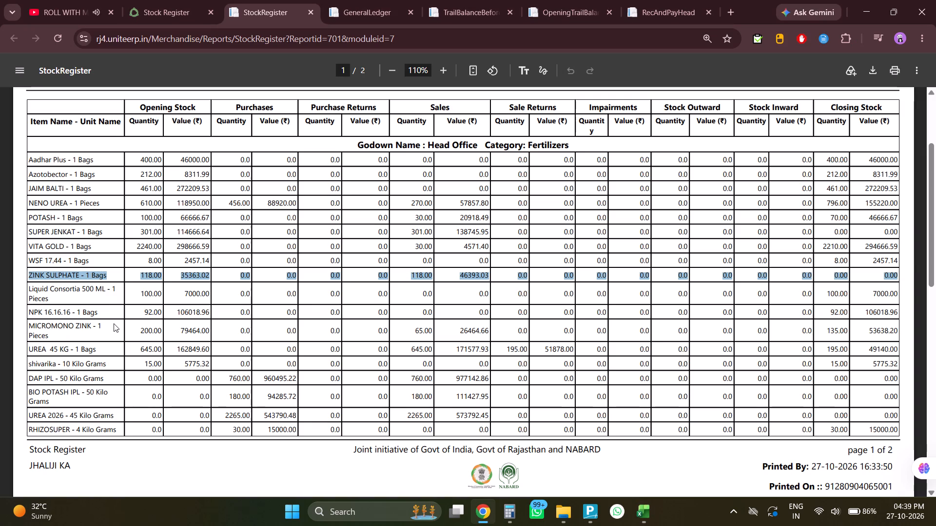
pyautogui.hotkey('alt', 'Tab')
pyautogui.press('Right')
pyautogui.press('Right')
pyautogui.press('Right')
pyautogui.press('Right')
pyautogui.press('Right')
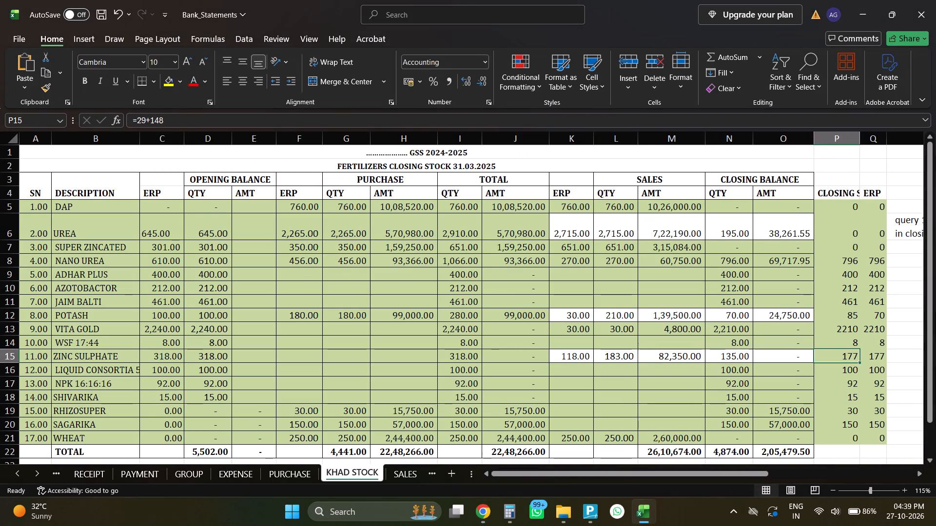
pyautogui.press('Right')
pyautogui.press('0')
pyautogui.press('Return')
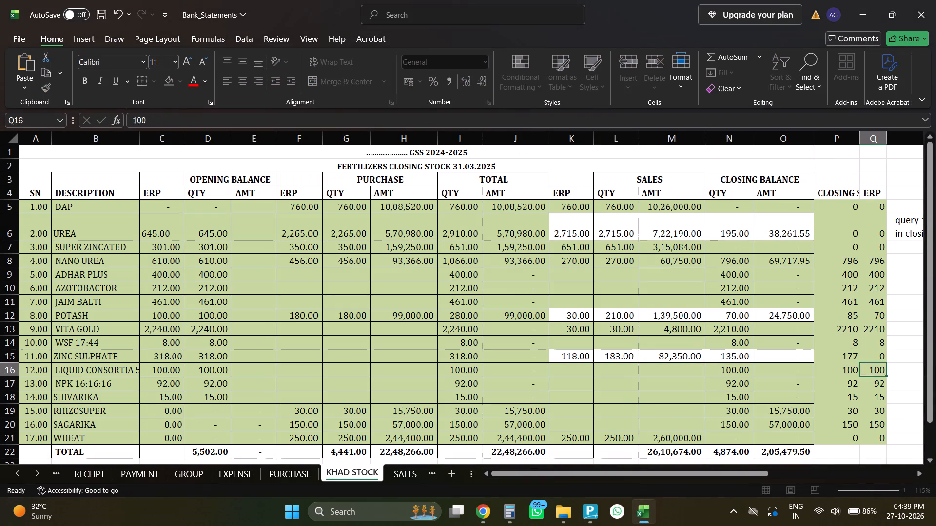
pyautogui.press('Up')
# Highlight Liquid Consortia 500 ML in the StockRegister report and compare its opening, purchase, sales and closing quantities with the KHAD STOCK sheet.
pyautogui.hotkey('alt', 'Tab')
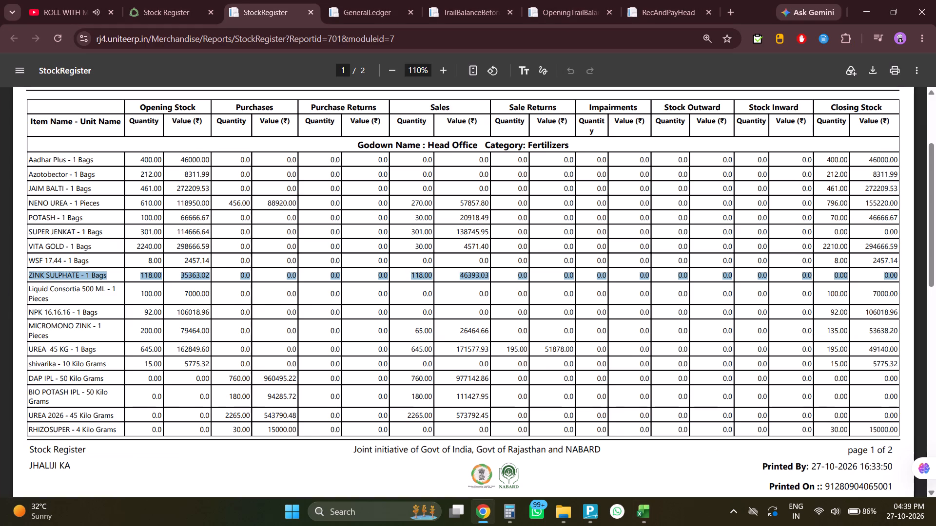
pyautogui.moveTo(21, 289); pyautogui.dragTo(726, 295)
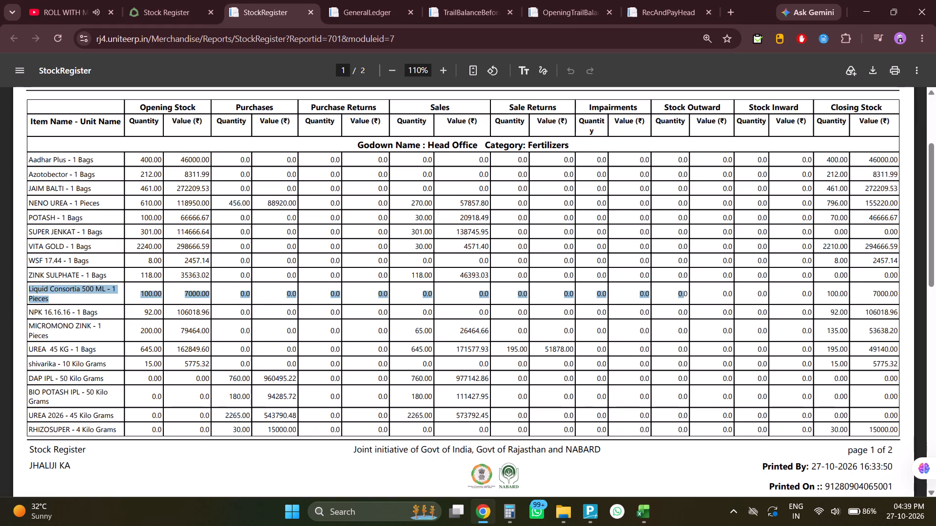
pyautogui.moveTo(726, 295); pyautogui.dragTo(935, 296)
pyautogui.hotkey('alt', 'Tab')
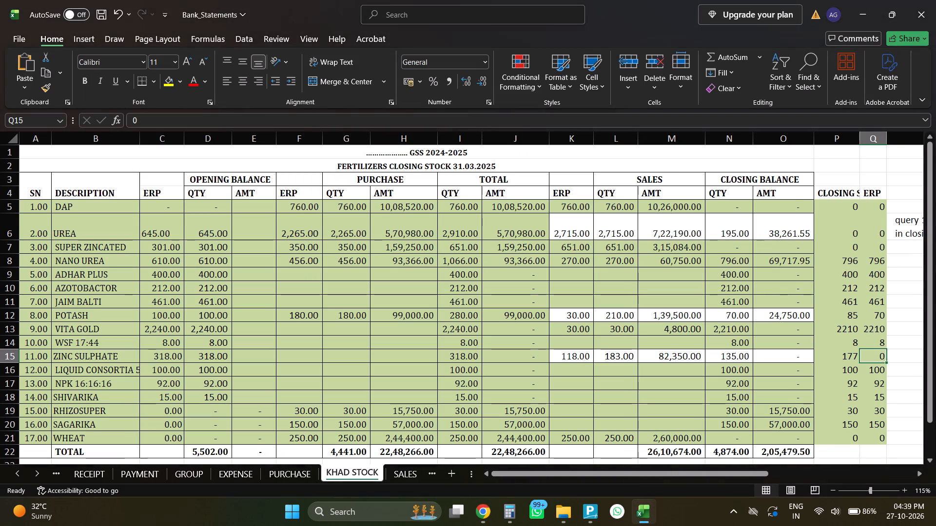
pyautogui.click(92, 365)
pyautogui.press('Right')
pyautogui.hotkey('alt', 'Tab')
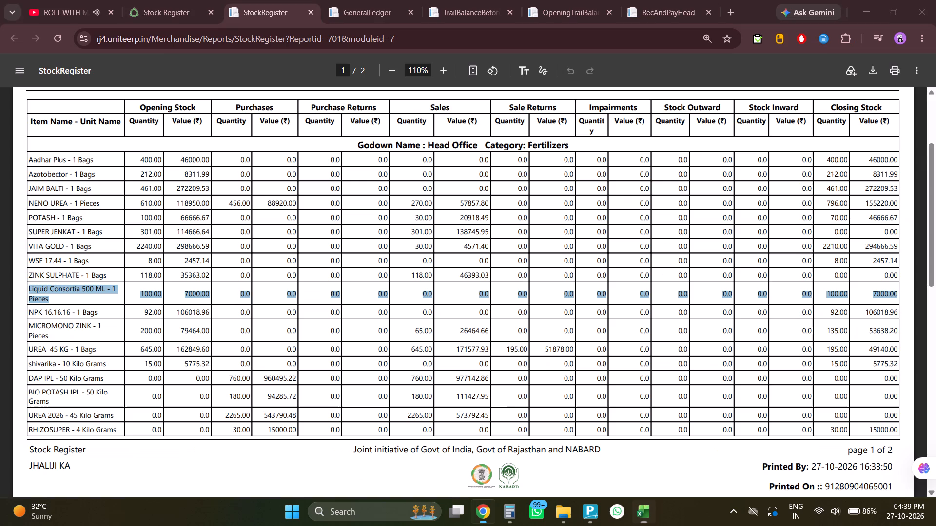
pyautogui.hotkey('alt', 'Tab')
pyautogui.press('Right')
pyautogui.press('Right')
pyautogui.press('Right')
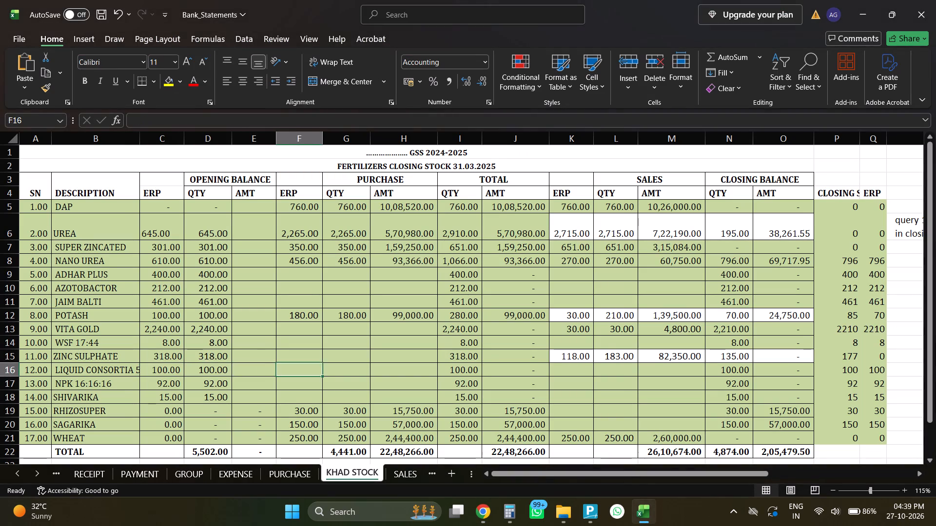
pyautogui.press('Right')
pyautogui.press('Right')
pyautogui.press('Right')
pyautogui.hotkey('alt', 'Tab')
pyautogui.hotkey('alt', 'Tab')
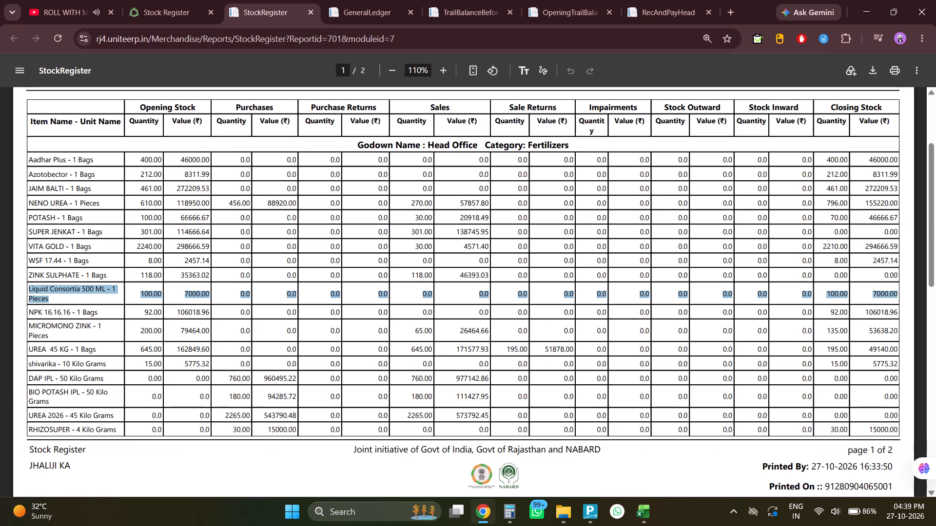
pyautogui.press('Right')
pyautogui.press('Right')
pyautogui.press('Right')
pyautogui.press('Right')
pyautogui.press('Right')
pyautogui.press('Right')
pyautogui.press('Right')
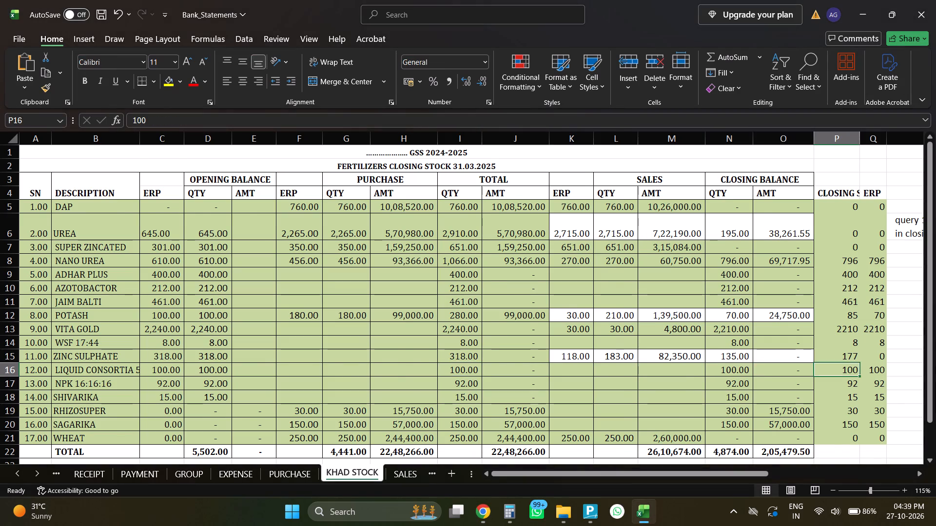
# Highlight NPK 16.16.16 in the StockRegister report and compare its opening, purchase, sales and closing quantities with the KHAD STOCK sheet.
pyautogui.hotkey('alt', 'Tab')
pyautogui.scroll(-1, 197, 301)
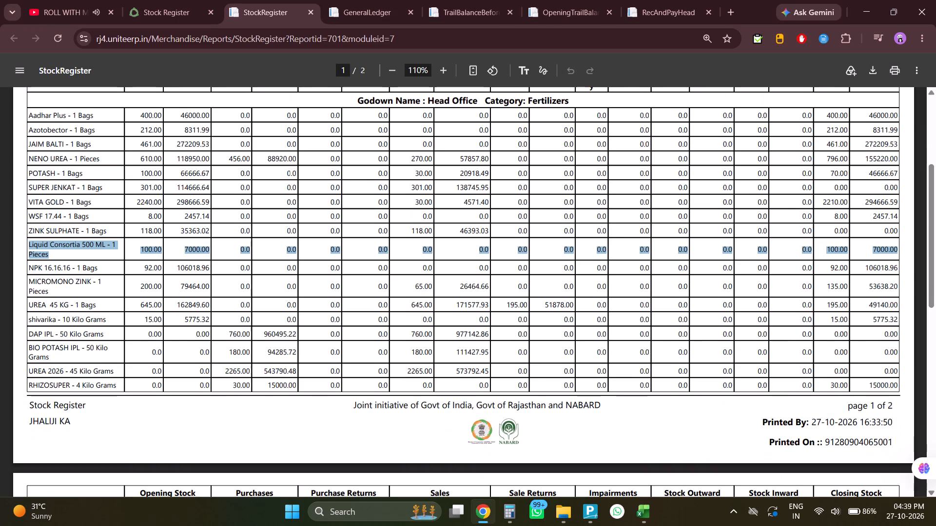
pyautogui.moveTo(27, 252); pyautogui.dragTo(874, 248)
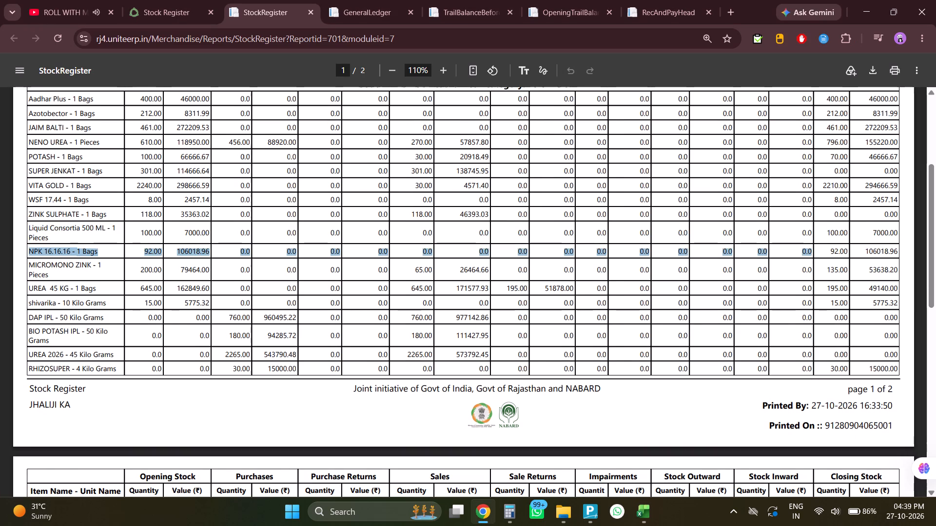
pyautogui.moveTo(874, 248); pyautogui.dragTo(909, 248)
pyautogui.hotkey('alt', 'Tab')
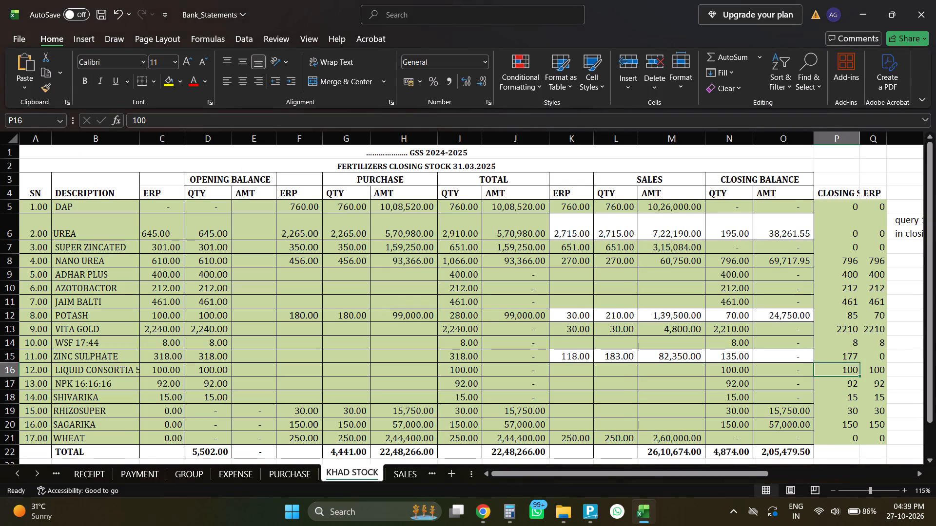
pyautogui.click(114, 379)
pyautogui.press('Right')
pyautogui.hotkey('alt', 'Tab')
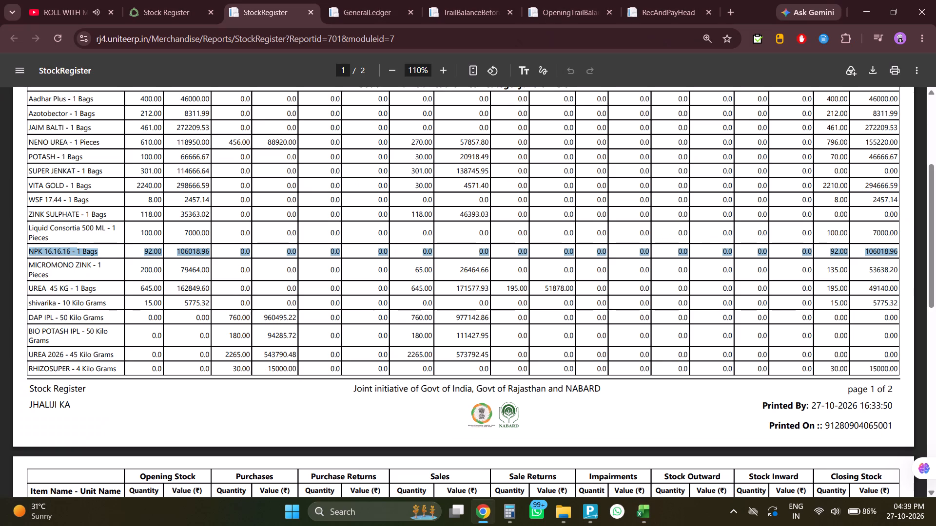
pyautogui.hotkey('alt', 'Tab')
pyautogui.hotkey('alt', 'Tab')
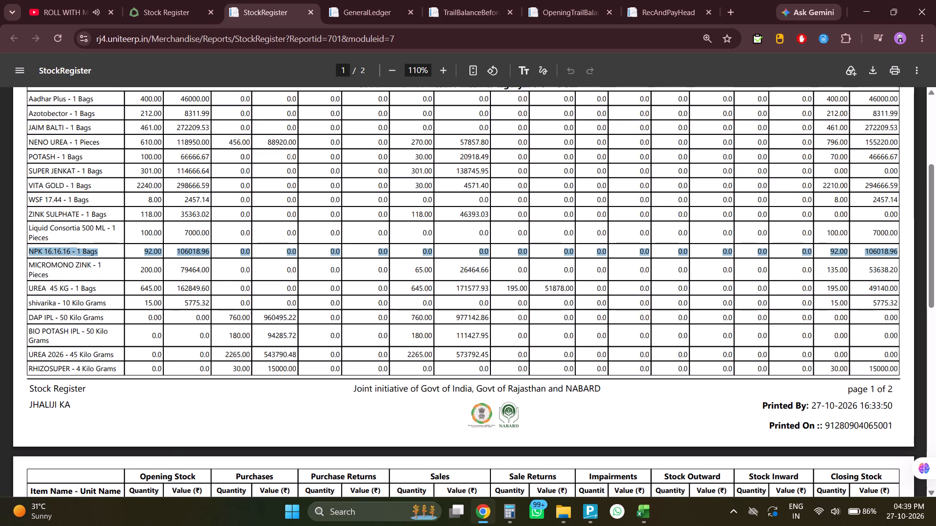
pyautogui.hotkey('alt', 'Tab')
pyautogui.press('Right')
pyautogui.press('Right')
pyautogui.press('Right')
pyautogui.press('Right')
pyautogui.press('Right')
pyautogui.press('Right')
pyautogui.press('Right')
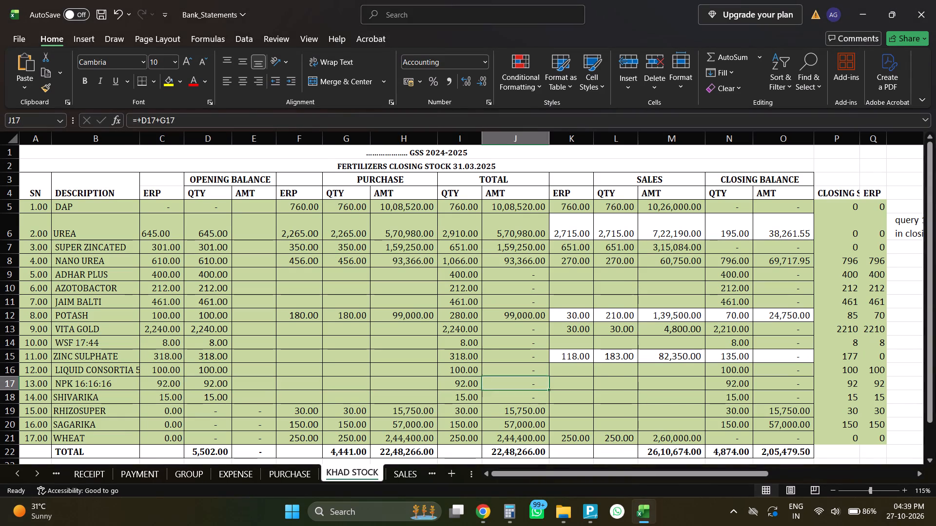
pyautogui.press('Right')
pyautogui.press('Right')
pyautogui.press('Right')
pyautogui.press('Right')
pyautogui.press('Right')
pyautogui.press('Right')
pyautogui.press('Right')
# Highlight MICROMONO ZINK in the StockRegister report and compare its opening quantity with the ZINC SULPHATE row's ERP opening formula in KHAD STOCK.
pyautogui.hotkey('alt', 'Tab')
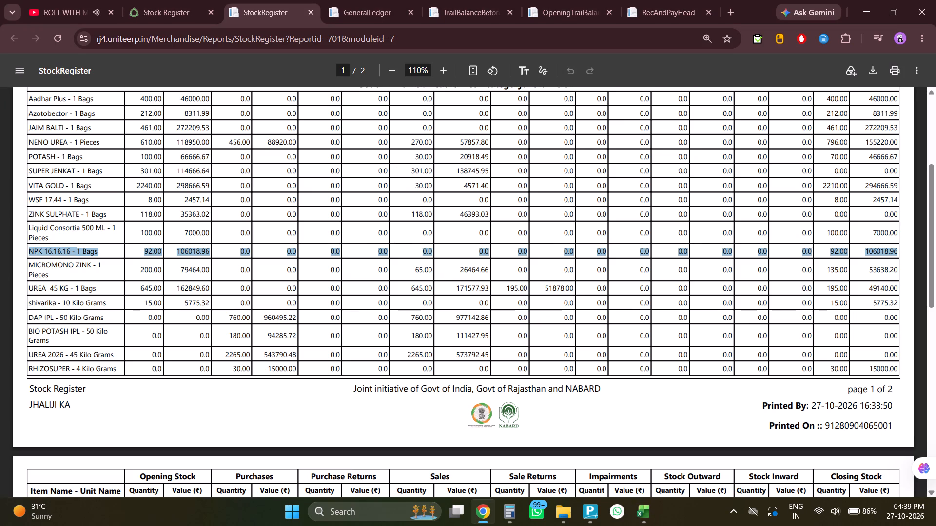
pyautogui.moveTo(27, 265); pyautogui.dragTo(891, 272)
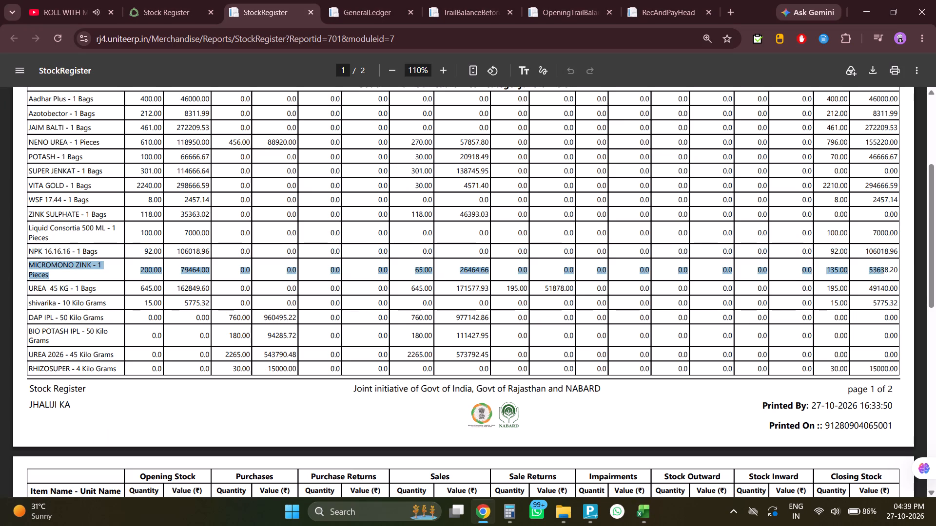
pyautogui.moveTo(891, 272); pyautogui.dragTo(892, 272)
pyautogui.hotkey('alt', 'Tab')
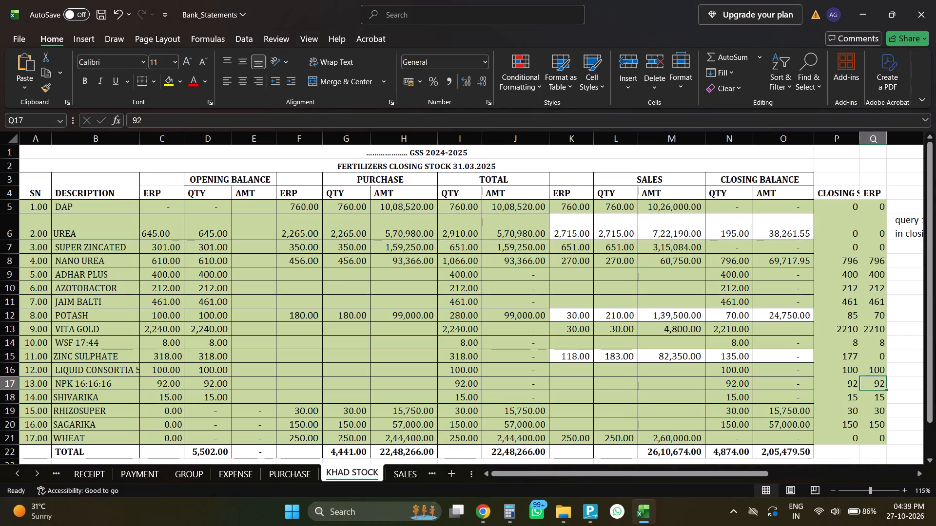
pyautogui.click(100, 351)
pyautogui.hotkey('alt', 'Tab')
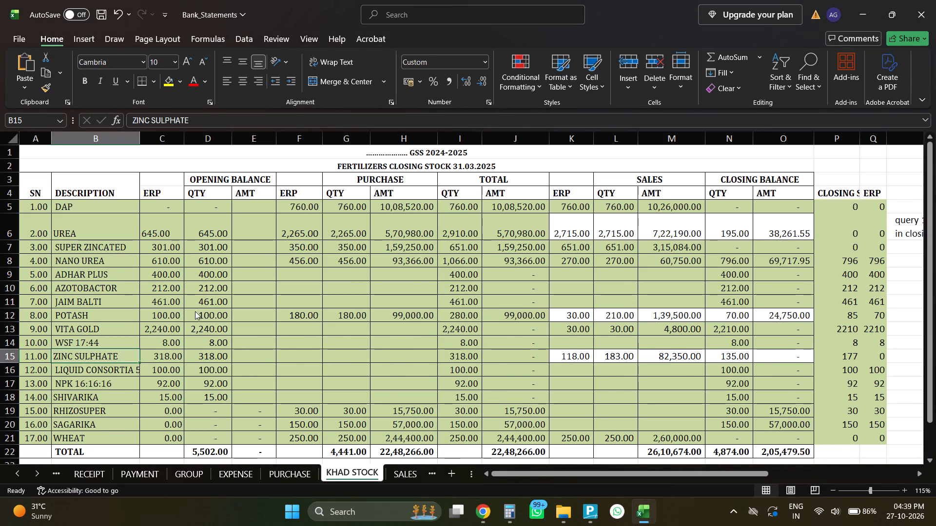
pyautogui.hotkey('alt', 'Tab')
pyautogui.press('Right')
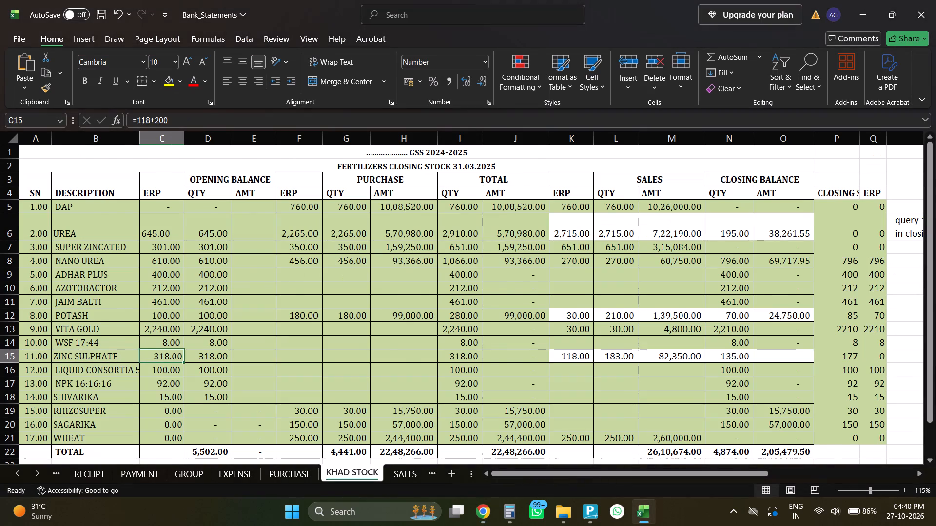
pyautogui.hotkey('alt', 'Tab')
pyautogui.hotkey('alt', 'Tab')
# Add MICROMONO ZINK's 65 to the ZINC SULPHATE row's ERP sales quantity, making the formula =118+65.
pyautogui.press('Right')
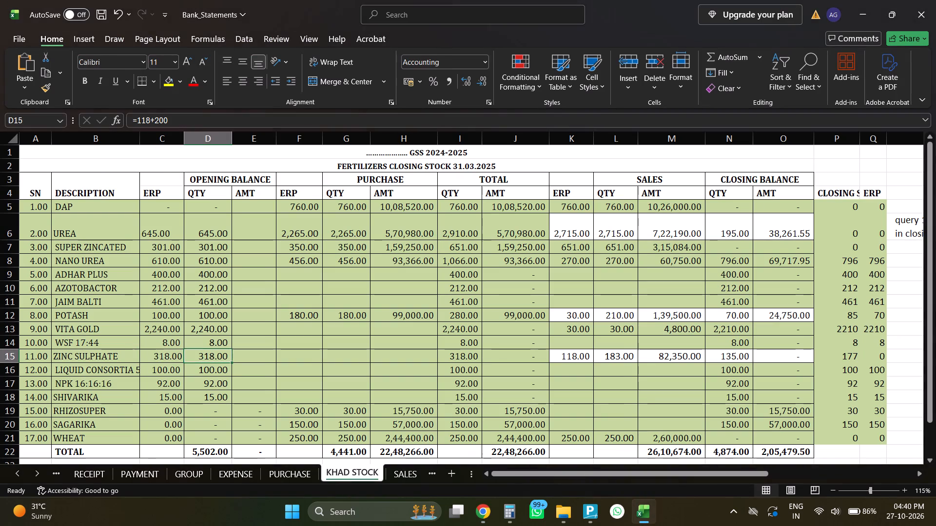
pyautogui.press('Right')
pyautogui.press('Right')
pyautogui.press('Right')
pyautogui.press('Right')
pyautogui.press('Right')
pyautogui.press('Right')
pyautogui.press('Right')
pyautogui.press('Right')
pyautogui.press('Left')
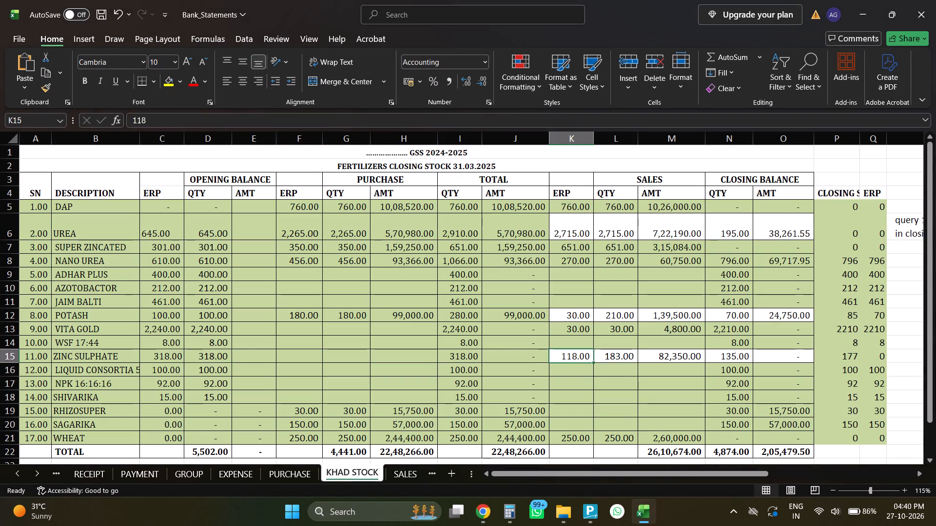
pyautogui.press('F2')
pyautogui.write('+65')
pyautogui.press('Left')
pyautogui.press('Left')
pyautogui.press('Left')
pyautogui.press('Left')
pyautogui.press('Left')
pyautogui.press('Left')
pyautogui.press('Left')
pyautogui.press('Left')
pyautogui.press('Left')
pyautogui.press('Left')
pyautogui.press('Left')
pyautogui.press('Left')
pyautogui.press('Left')
pyautogui.press('Left')
pyautogui.press('Left')
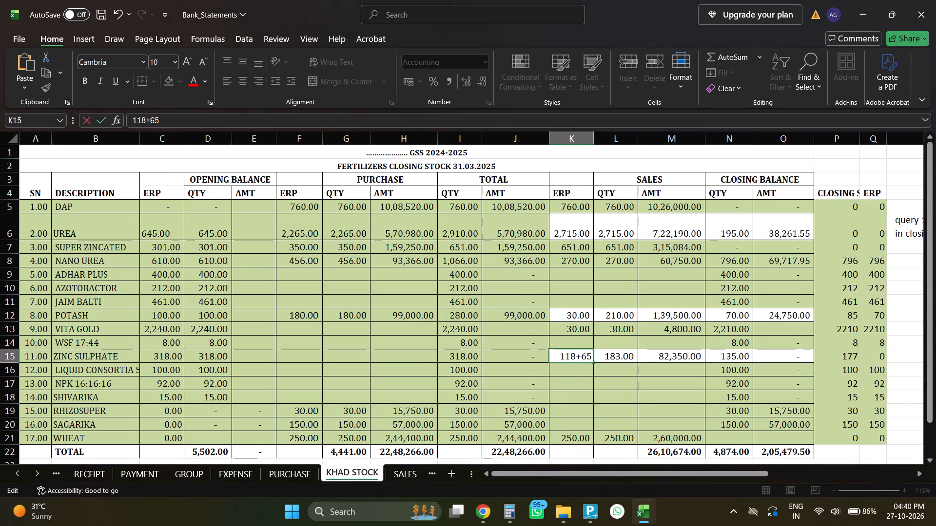
pyautogui.press('+')
pyautogui.press('Return')
pyautogui.press('Up')
# Add MICROMONO ZINK's 135 to the ZINC SULPHATE row's ERP closing quantity, making the formula =0+135.
pyautogui.hotkey('alt', 'Tab')
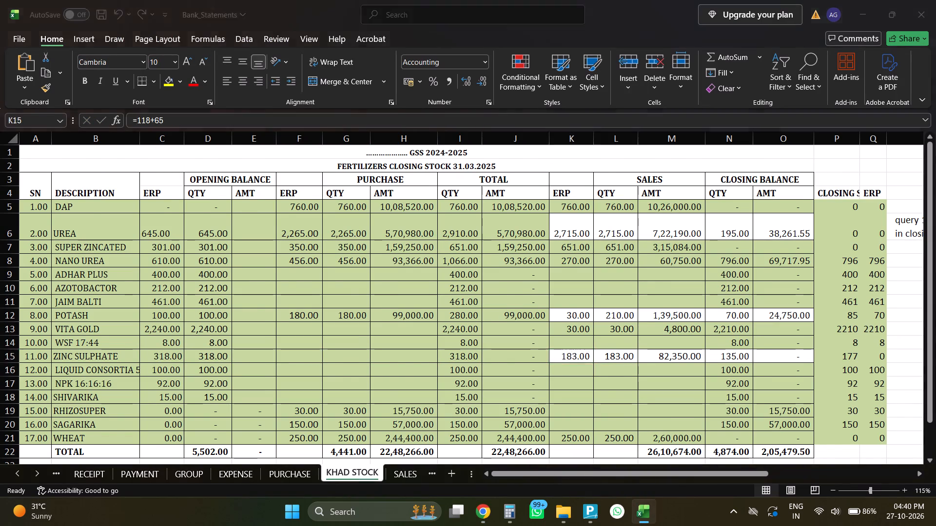
pyautogui.hotkey('alt', 'Tab')
pyautogui.press('Right')
pyautogui.press('Right')
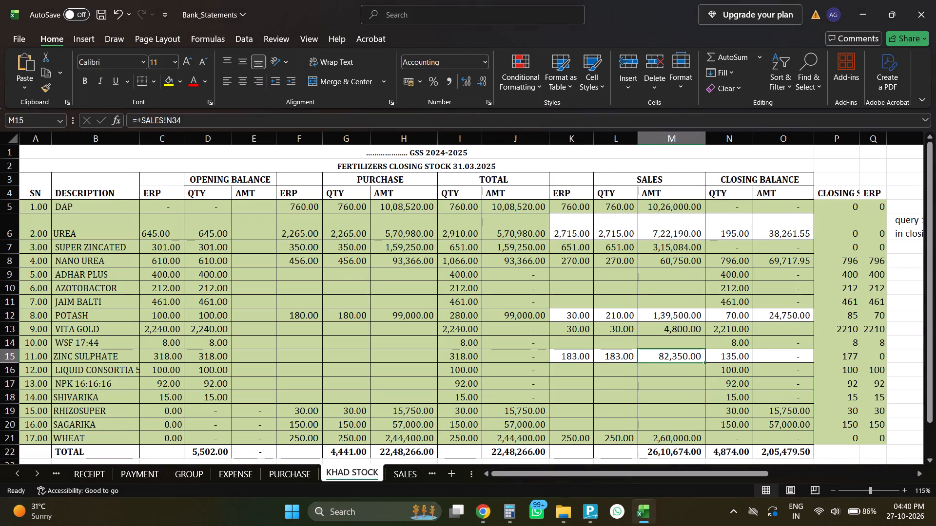
pyautogui.press('Right')
pyautogui.press('Right')
pyautogui.press('Right')
pyautogui.press('Right')
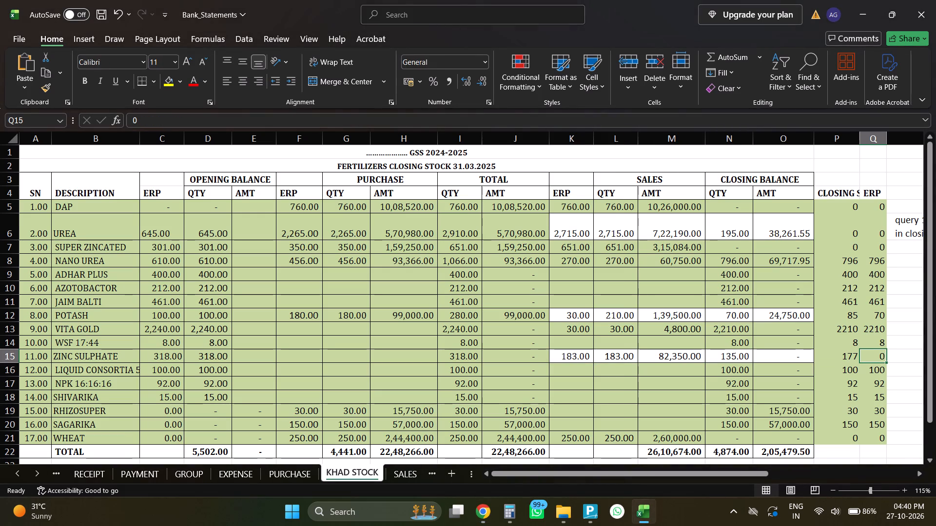
pyautogui.press('F2')
pyautogui.write('+135')
pyautogui.press('Left')
pyautogui.press('Left')
pyautogui.press('Left')
pyautogui.press('Left')
pyautogui.press('Left')
pyautogui.press('Left')
pyautogui.press('Left')
pyautogui.press('Left')
pyautogui.press('Left')
pyautogui.press('Left')
pyautogui.press('Left')
pyautogui.press('Left')
pyautogui.press('Left')
pyautogui.press('Left')
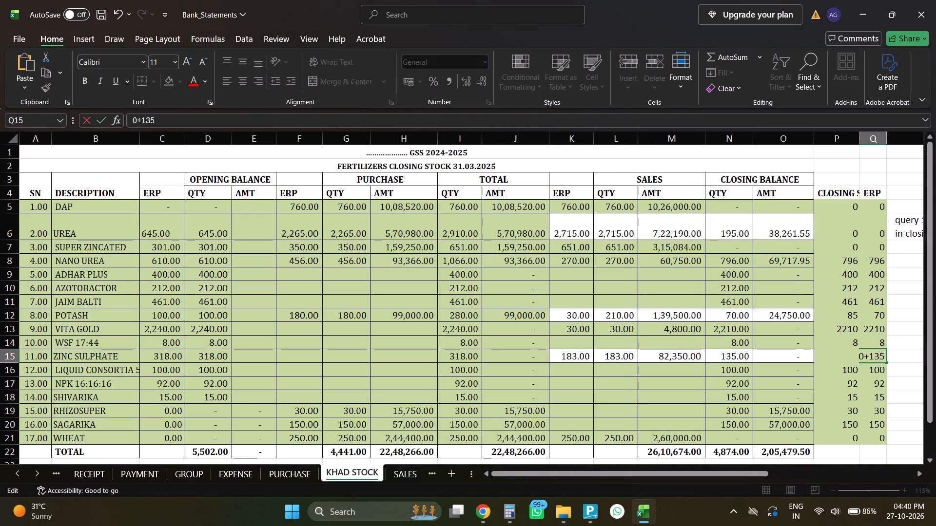
pyautogui.press('+')
pyautogui.press('Return')
pyautogui.press('Up')
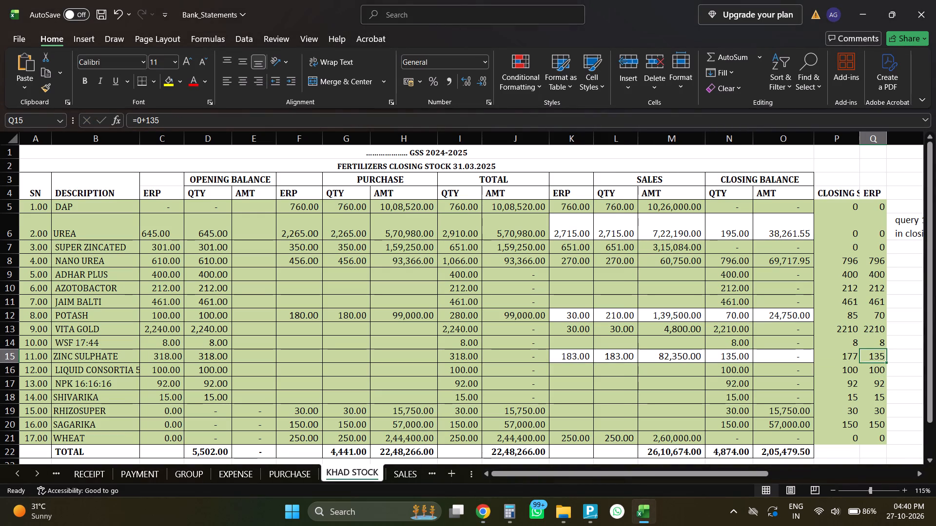
# Highlight UREA 45 KG in the StockRegister report and compare its opening and sales quantities with the UREA row in KHAD STOCK.
pyautogui.hotkey('alt', 'Tab')
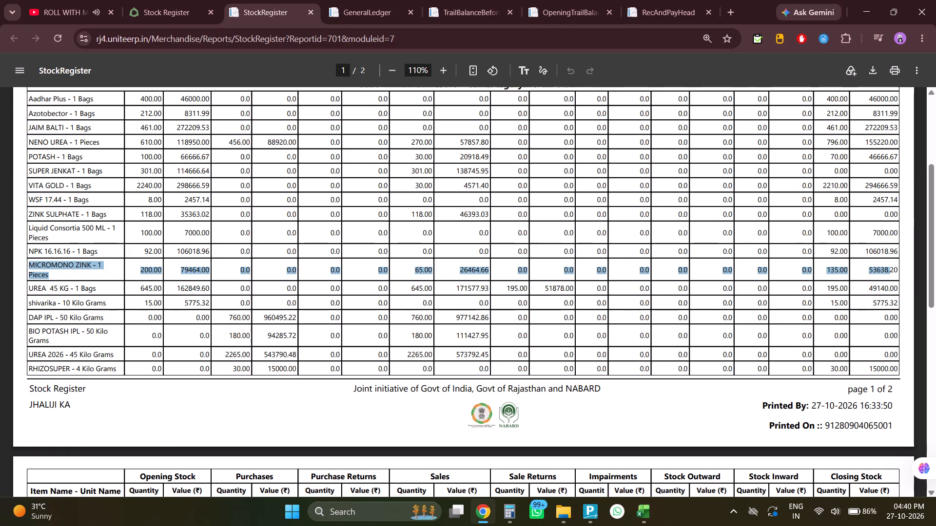
pyautogui.moveTo(26, 289); pyautogui.dragTo(78, 290)
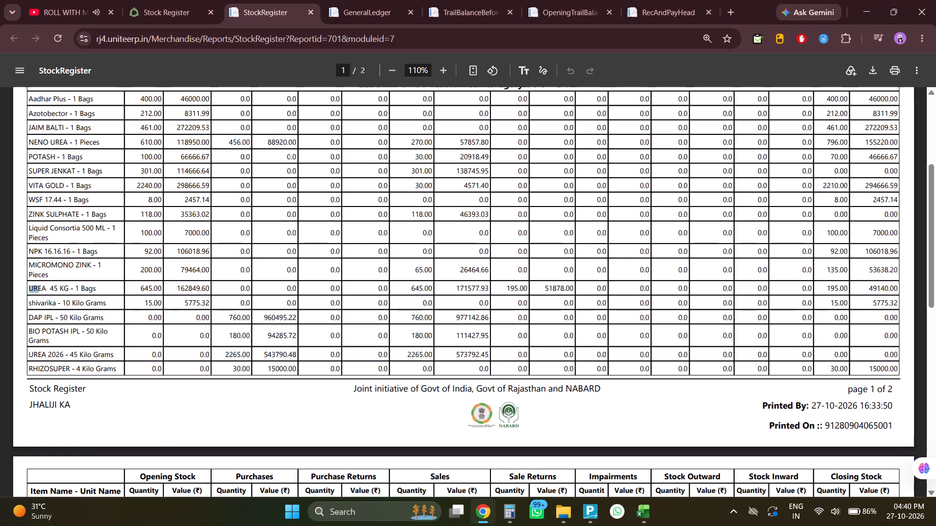
pyautogui.moveTo(78, 290); pyautogui.dragTo(890, 288)
pyautogui.hotkey('alt', 'Tab')
pyautogui.click(161, 227)
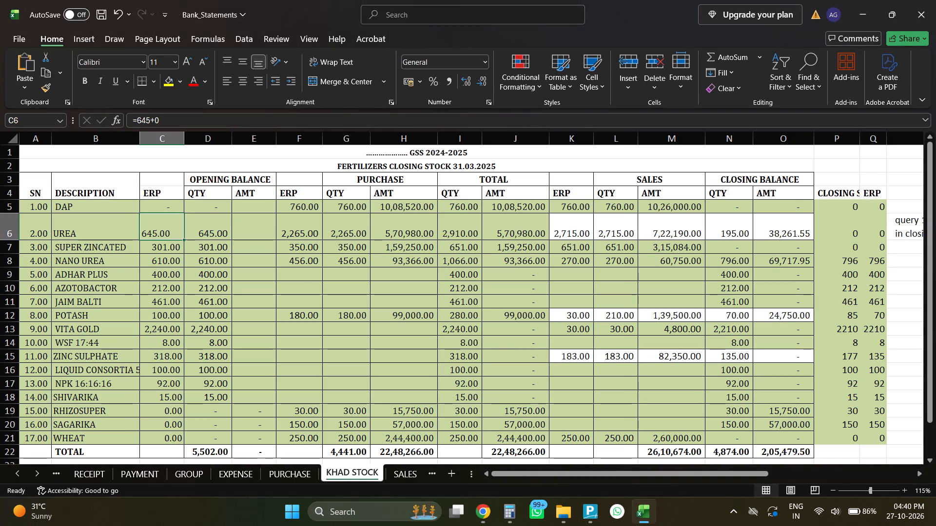
pyautogui.hotkey('alt', 'Tab')
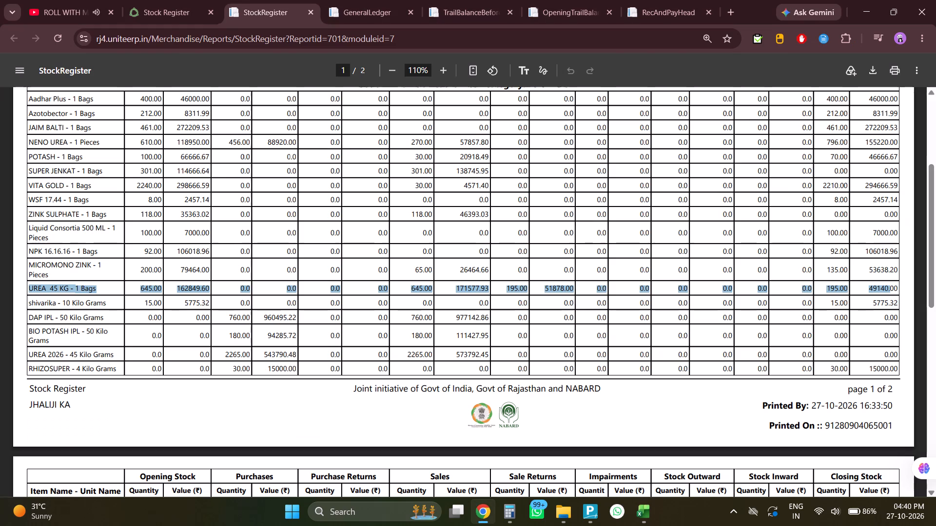
pyautogui.hotkey('alt', 'Tab')
pyautogui.press('Right')
pyautogui.press('Right')
pyautogui.press('Right')
pyautogui.press('Right')
pyautogui.press('Right')
pyautogui.press('Right')
pyautogui.press('Right')
pyautogui.press('Right')
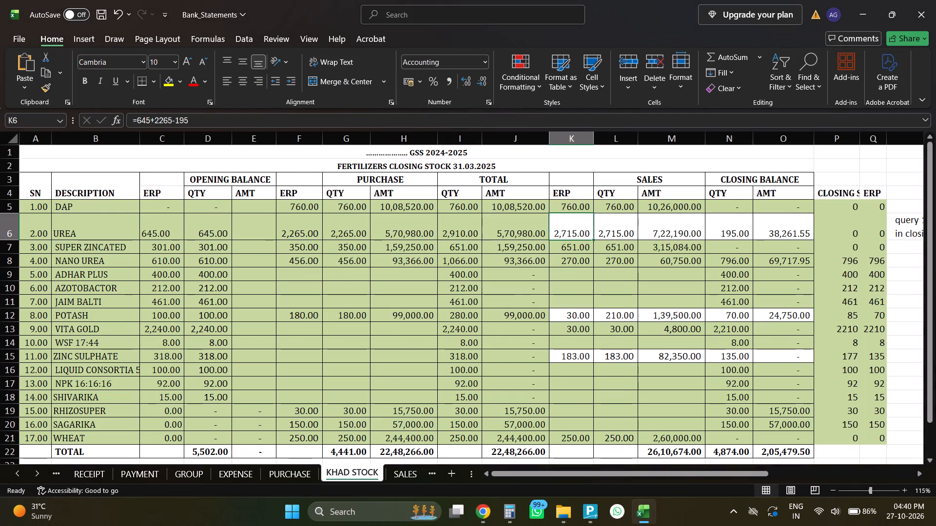
pyautogui.hotkey('alt', 'Tab')
pyautogui.hotkey('alt', 'Tab')
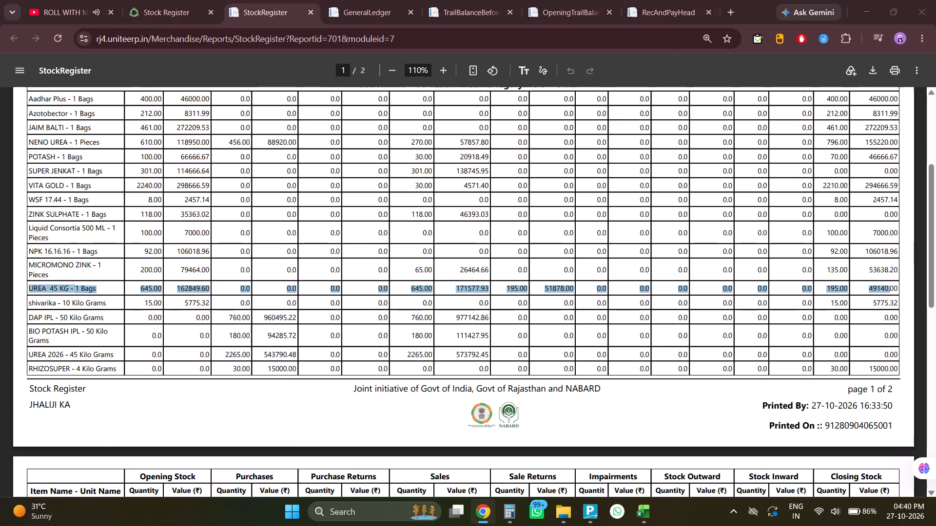
# Set the UREA row's ERP closing quantity to 195 in the KHAD STOCK sheet.
pyautogui.press('Right')
pyautogui.press('Right')
pyautogui.press('Right')
pyautogui.press('Right')
pyautogui.press('Right')
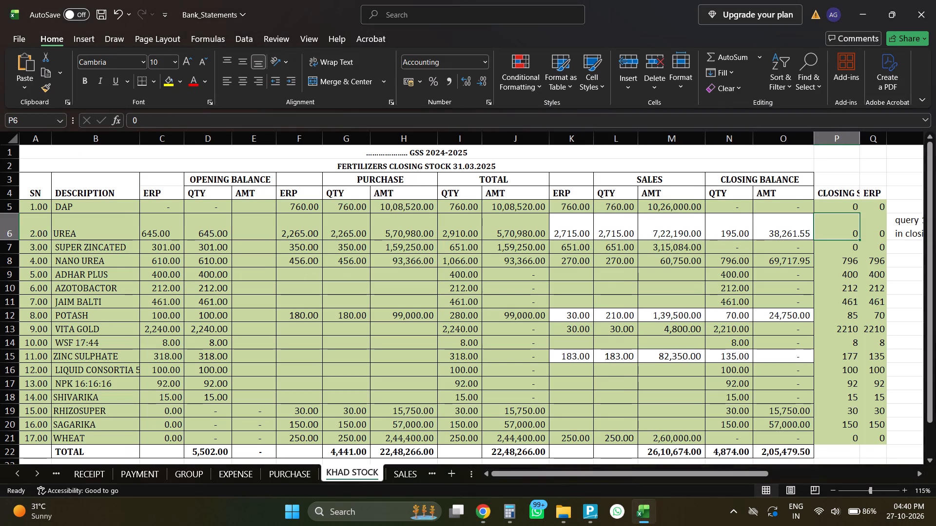
pyautogui.press('Right')
pyautogui.write('195')
pyautogui.press('Return')
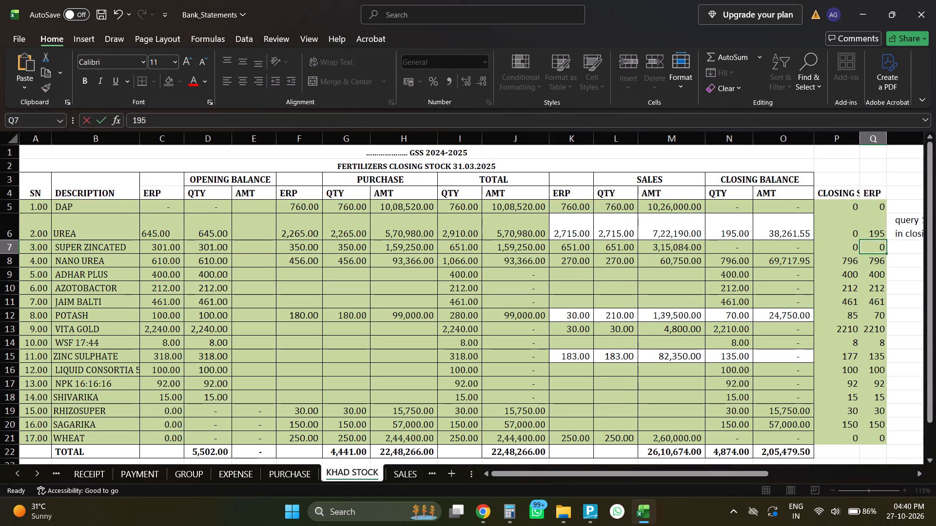
pyautogui.press('Up')
# Highlight shivarika in the StockRegister report and compare its opening, purchase, sales and closing quantities with the SHIVARIKA row in KHAD STOCK.
pyautogui.hotkey('alt', 'Tab')
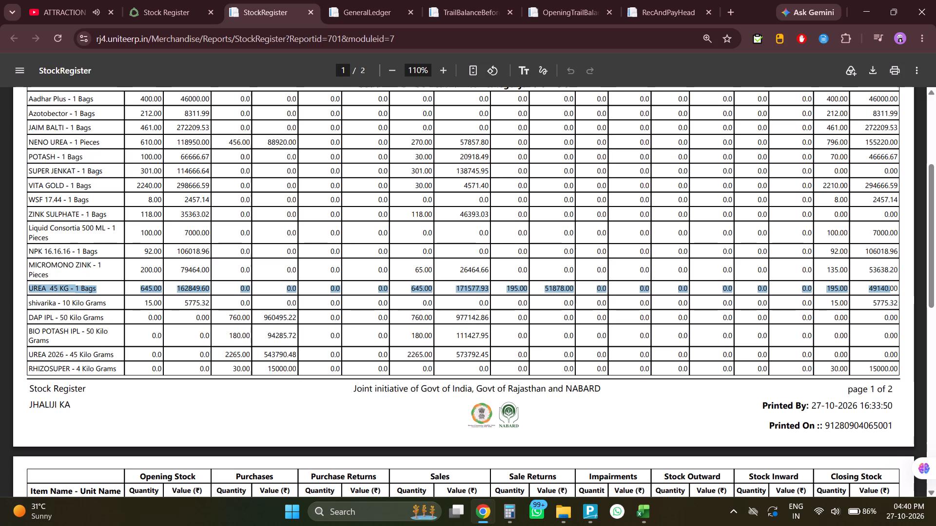
pyautogui.moveTo(28, 304); pyautogui.dragTo(597, 289)
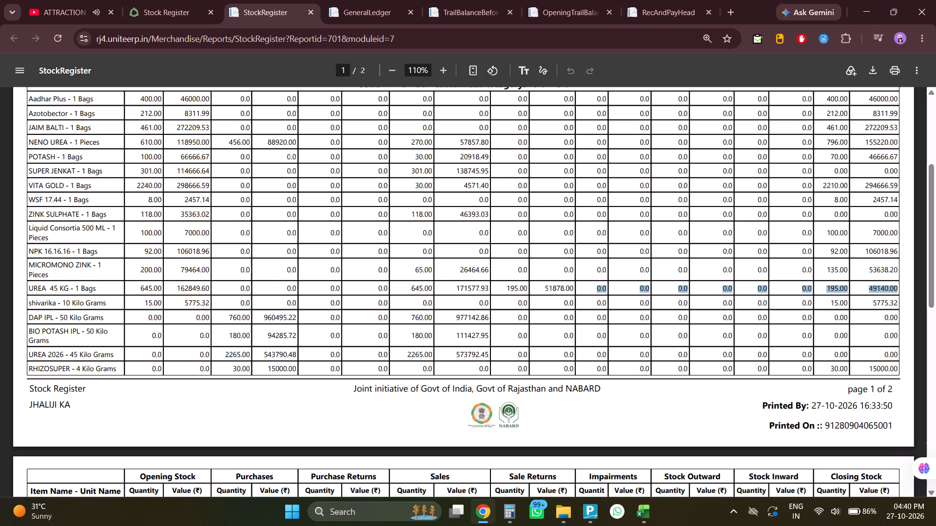
pyautogui.moveTo(597, 289); pyautogui.dragTo(907, 305)
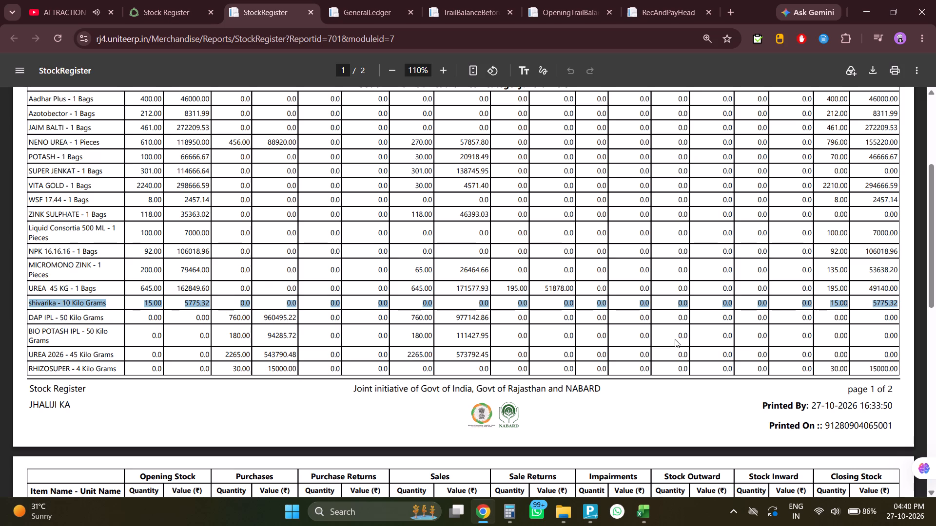
pyautogui.hotkey('alt', 'Tab')
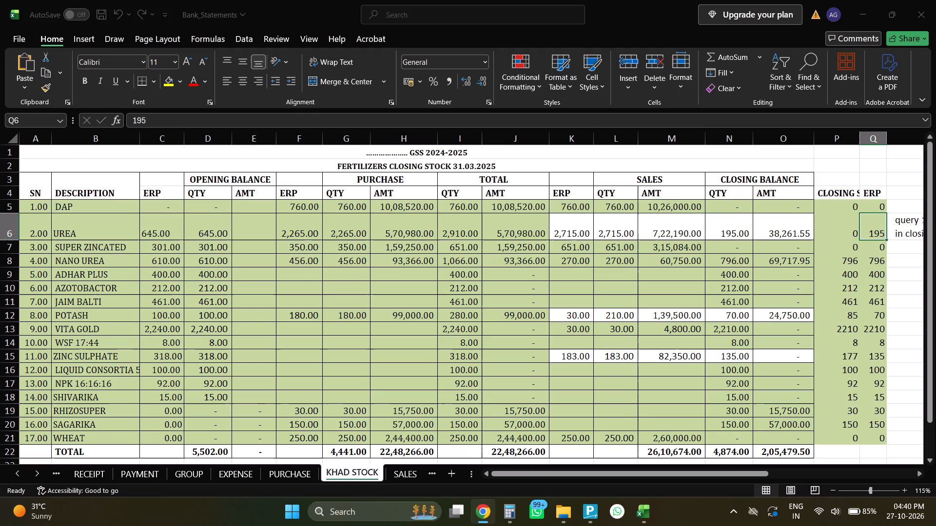
pyautogui.click(69, 400)
pyautogui.press('Right')
pyautogui.hotkey('alt', 'Tab')
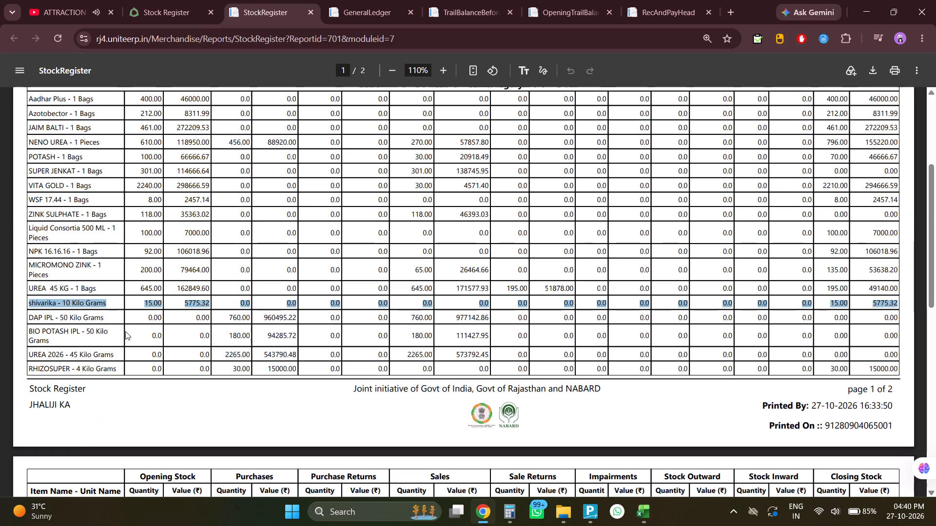
pyautogui.hotkey('alt', 'Tab')
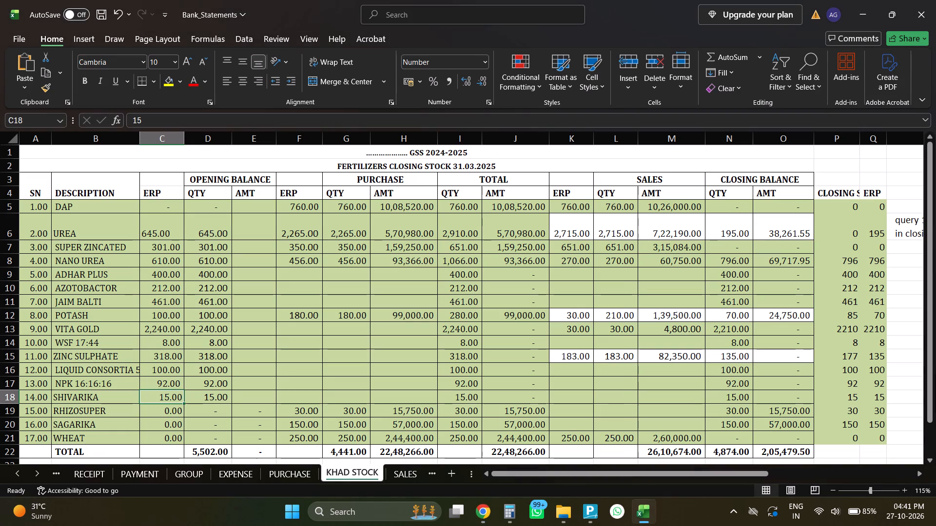
pyautogui.press('Right')
pyautogui.press('Right')
pyautogui.press('Right')
pyautogui.press('Right')
pyautogui.press('Right')
pyautogui.press('Right')
pyautogui.press('Right')
pyautogui.press('Right')
pyautogui.press('Right')
pyautogui.press('Right')
pyautogui.press('Right')
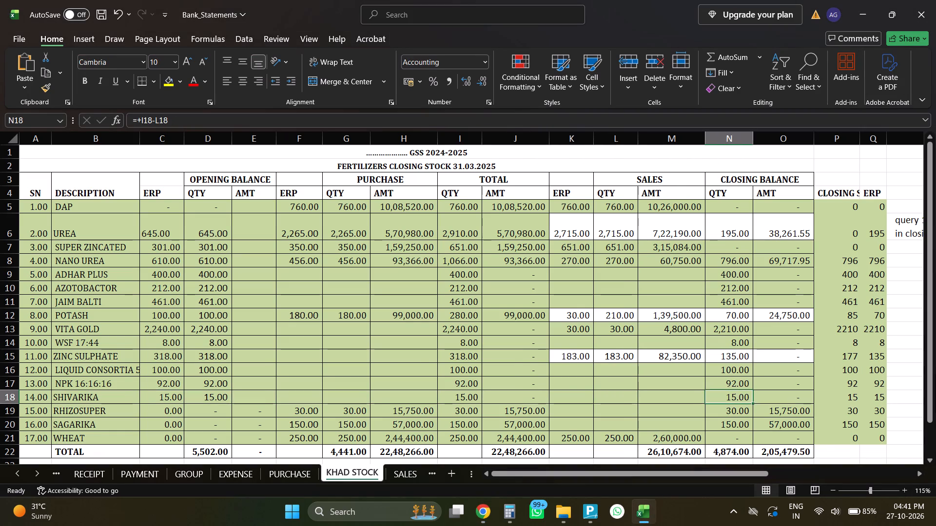
pyautogui.press('Right')
pyautogui.hotkey('alt', 'Tab')
pyautogui.hotkey('alt', 'Tab')
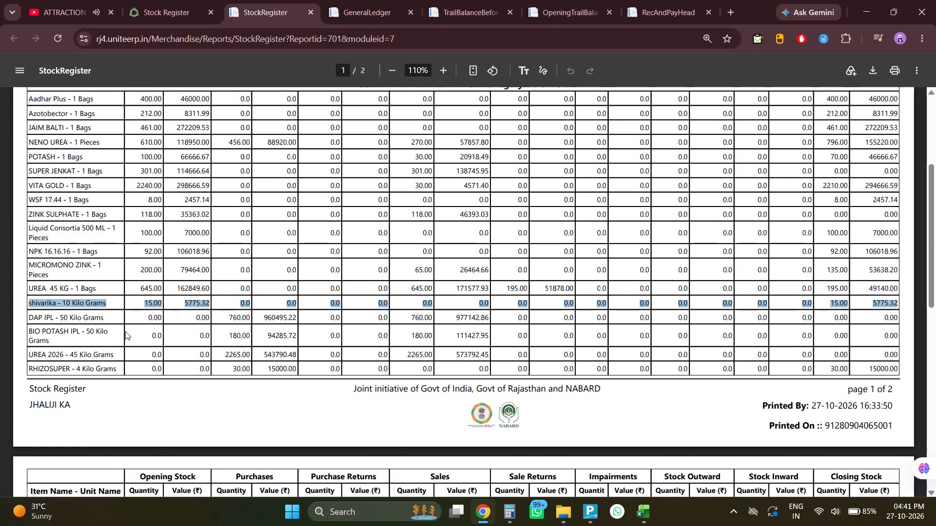
# Highlight DAP IPL in the StockRegister report and compare its opening, purchase, sales and closing quantities with the DAP row in KHAD STOCK.
pyautogui.hotkey('alt', 'Tab')
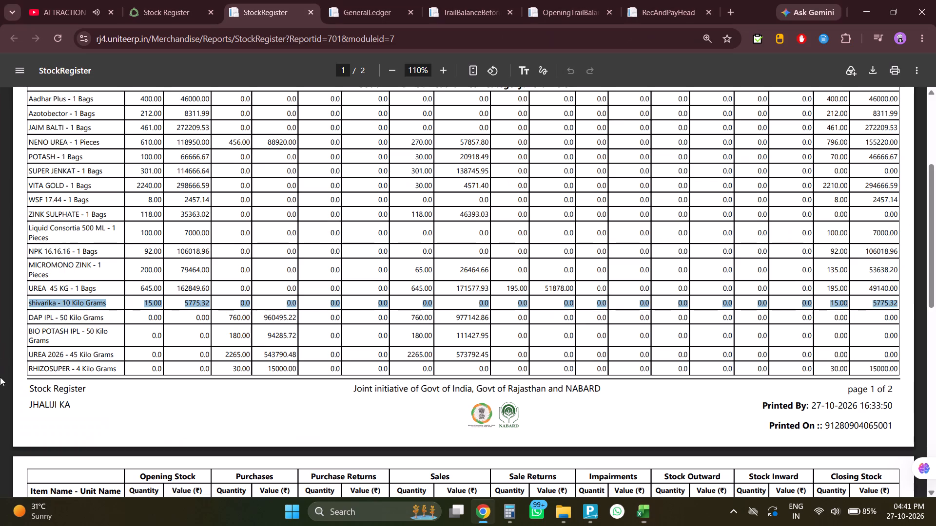
pyautogui.moveTo(23, 313); pyautogui.dragTo(561, 318)
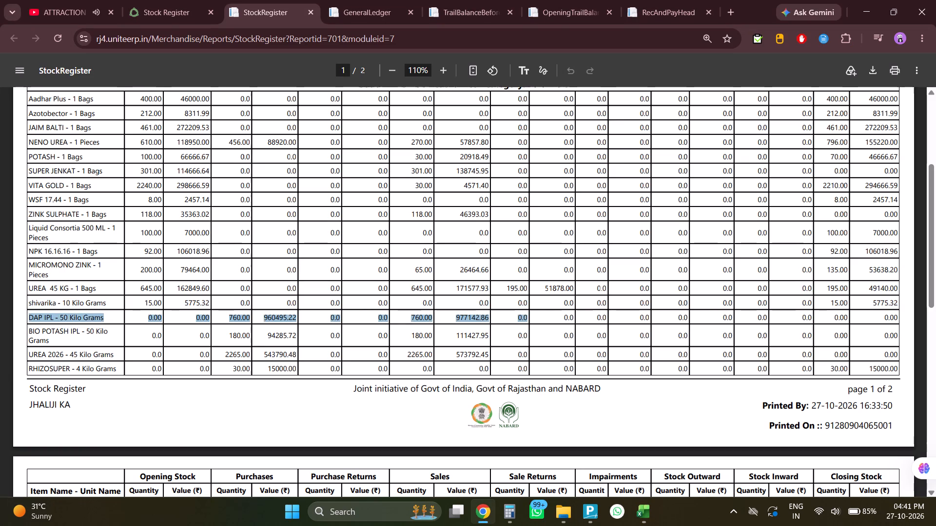
pyautogui.moveTo(561, 318); pyautogui.dragTo(894, 320)
pyautogui.hotkey('alt', 'Tab')
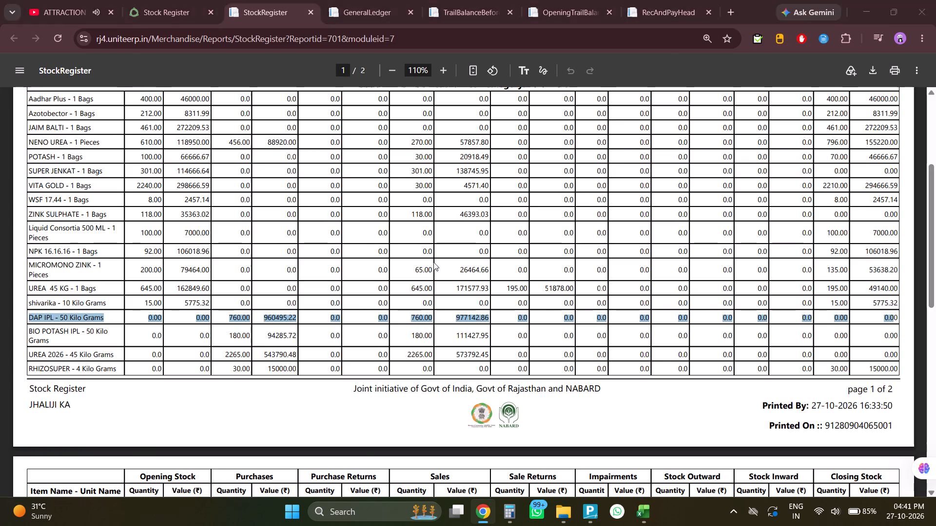
pyautogui.click(95, 206)
pyautogui.hotkey('alt', 'Tab')
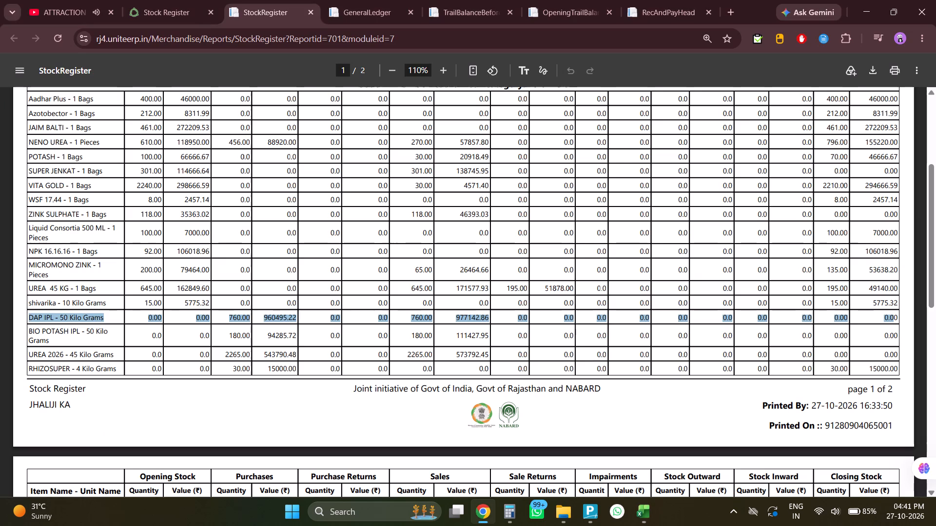
pyautogui.hotkey('alt', 'Tab')
pyautogui.press('Right')
pyautogui.press('Right')
pyautogui.press('Right')
pyautogui.hotkey('alt', 'Tab')
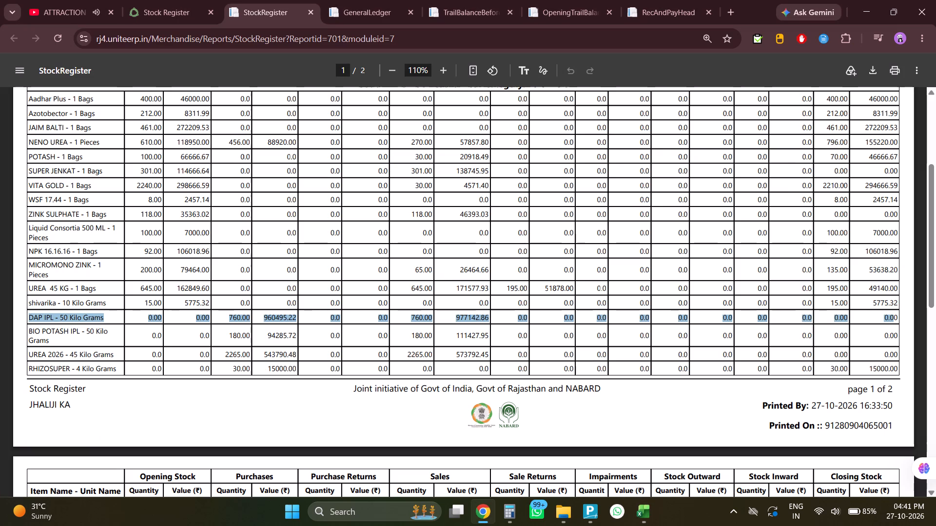
pyautogui.hotkey('alt', 'Tab')
pyautogui.press('Right')
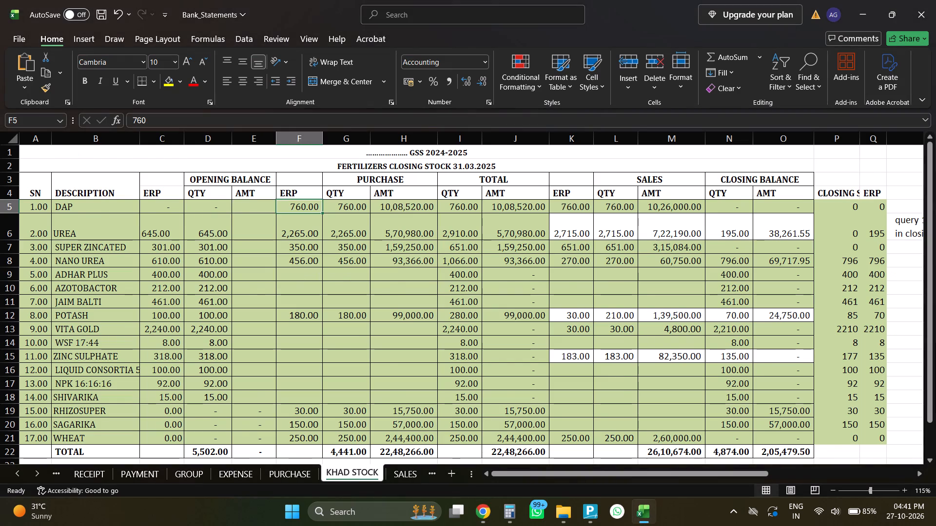
pyautogui.hotkey('alt', 'Tab')
pyautogui.hotkey('alt', 'Tab')
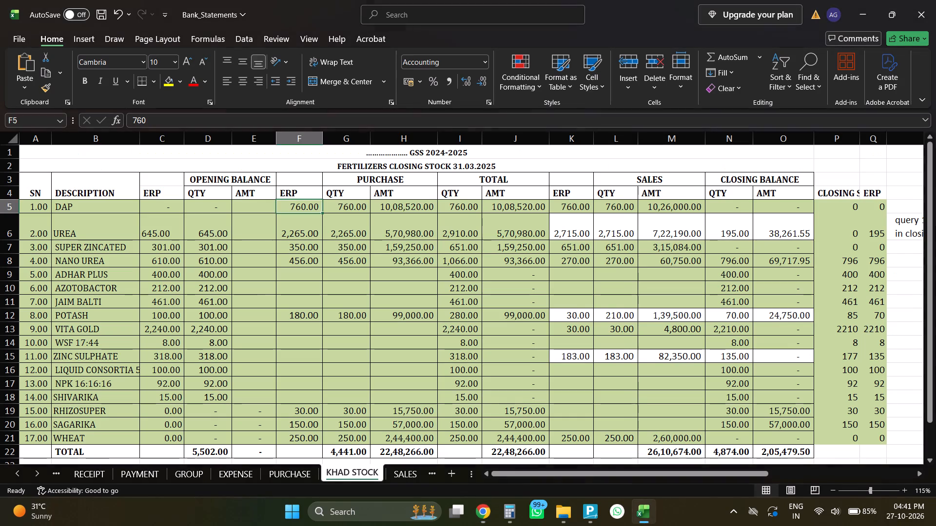
pyautogui.press('Right')
pyautogui.press('Right')
pyautogui.press('Right')
pyautogui.hotkey('alt', 'Tab')
pyautogui.hotkey('alt', 'Tab')
pyautogui.press('Right')
pyautogui.press('Right')
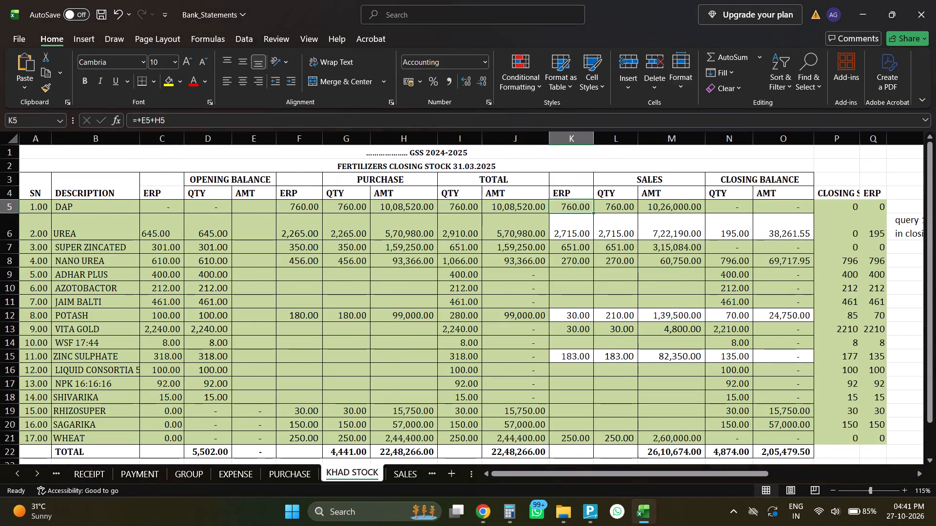
pyautogui.hotkey('alt', 'Tab')
pyautogui.hotkey('alt', 'Tab')
pyautogui.press('Right')
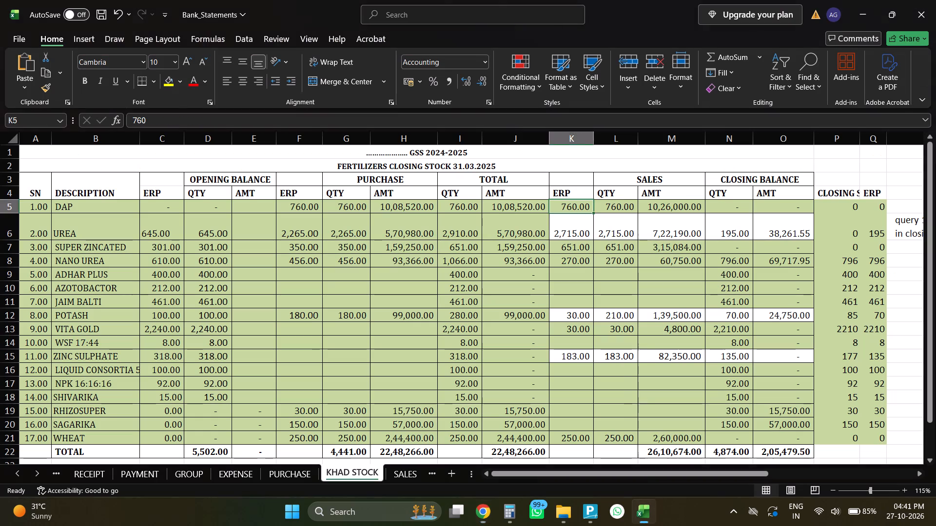
pyautogui.press('Right')
pyautogui.press('Right')
pyautogui.press('Right')
pyautogui.press('Right')
pyautogui.press('Right')
# Highlight BIO POTASH IPL in the StockRegister report and compare its opening quantity with the POTASH row's ERP opening formula in KHAD STOCK.
pyautogui.hotkey('alt', 'Tab')
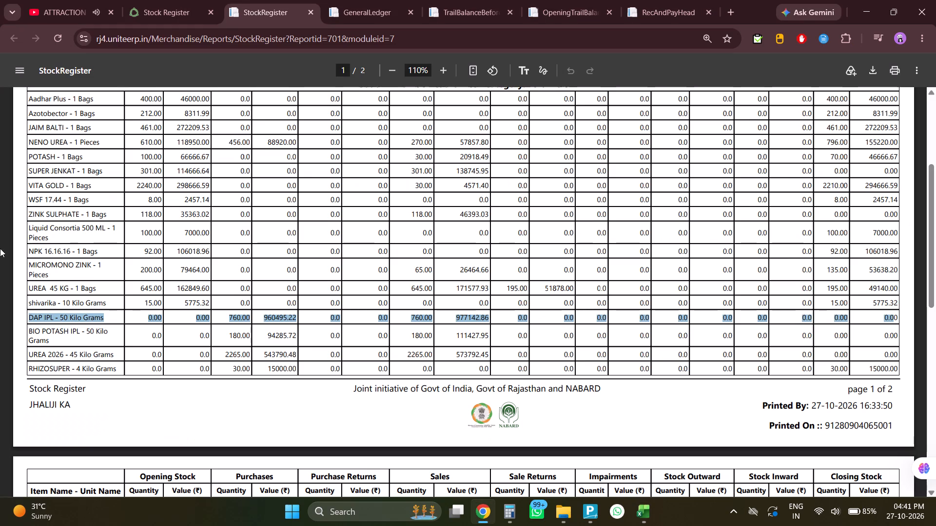
pyautogui.scroll(-1, 80, 284)
pyautogui.moveTo(27, 272); pyautogui.dragTo(528, 285)
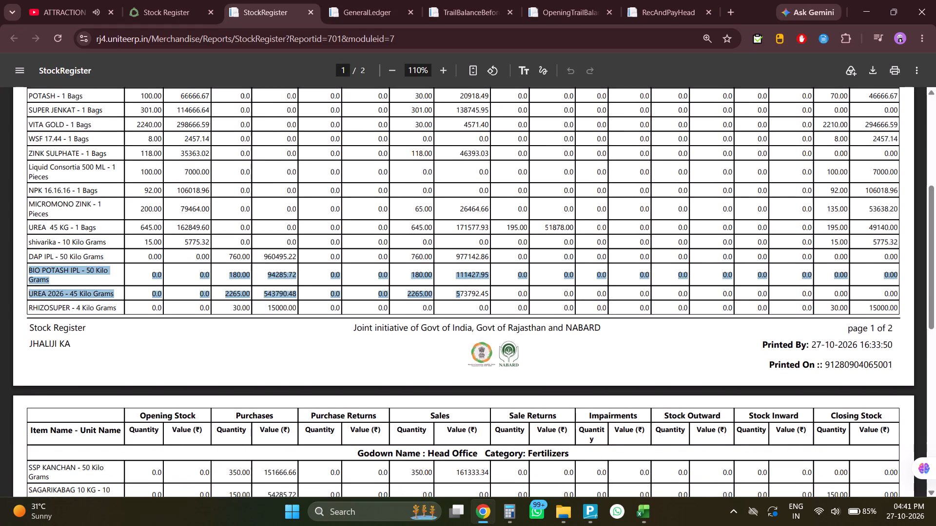
pyautogui.moveTo(528, 285); pyautogui.dragTo(897, 280)
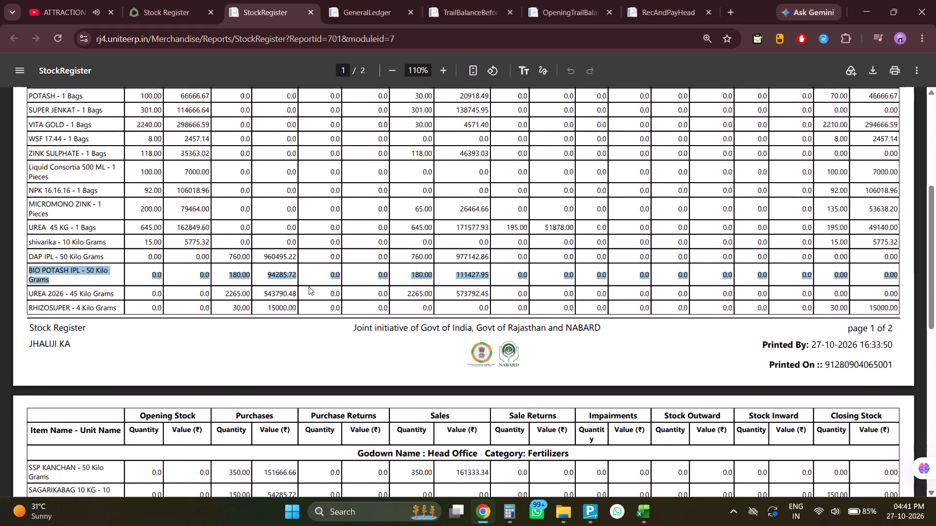
pyautogui.hotkey('alt', 'Tab')
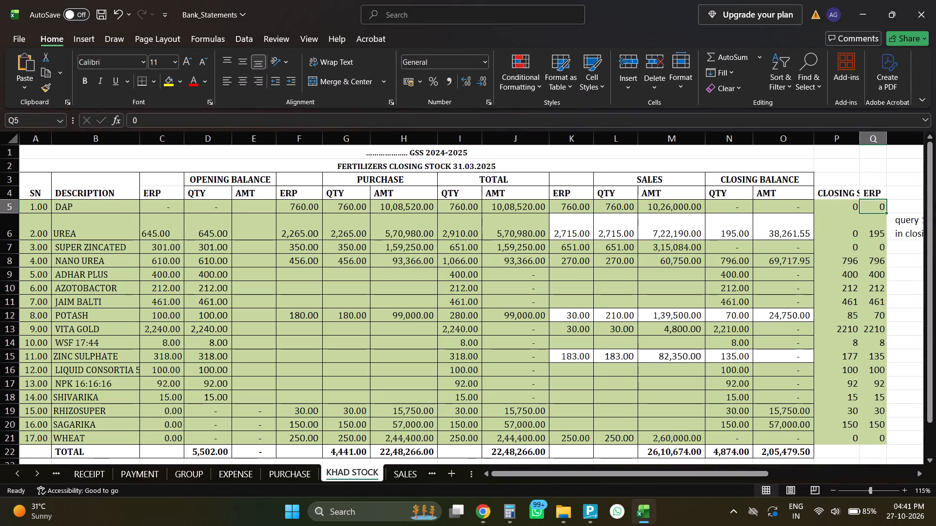
pyautogui.click(75, 314)
pyautogui.hotkey('alt', 'Tab')
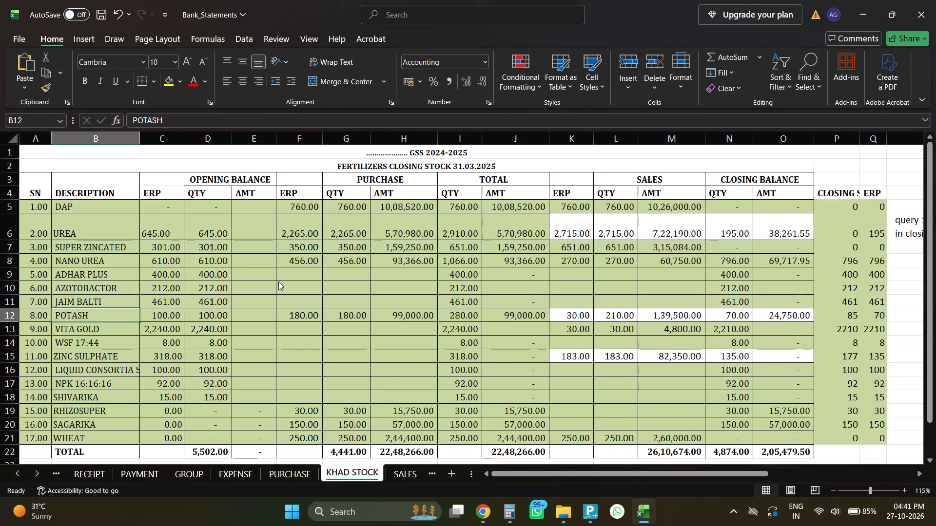
pyautogui.hotkey('alt', 'Tab')
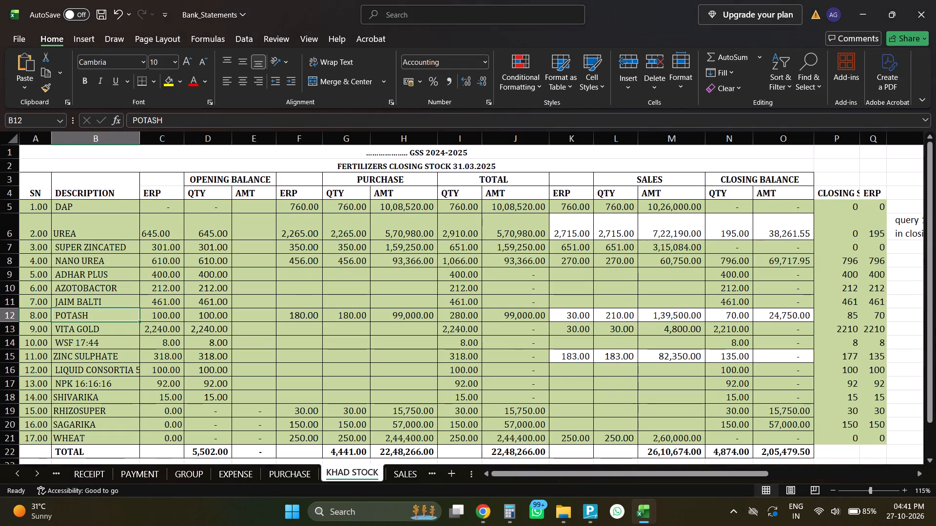
pyautogui.press('Right')
pyautogui.hotkey('alt', 'Tab')
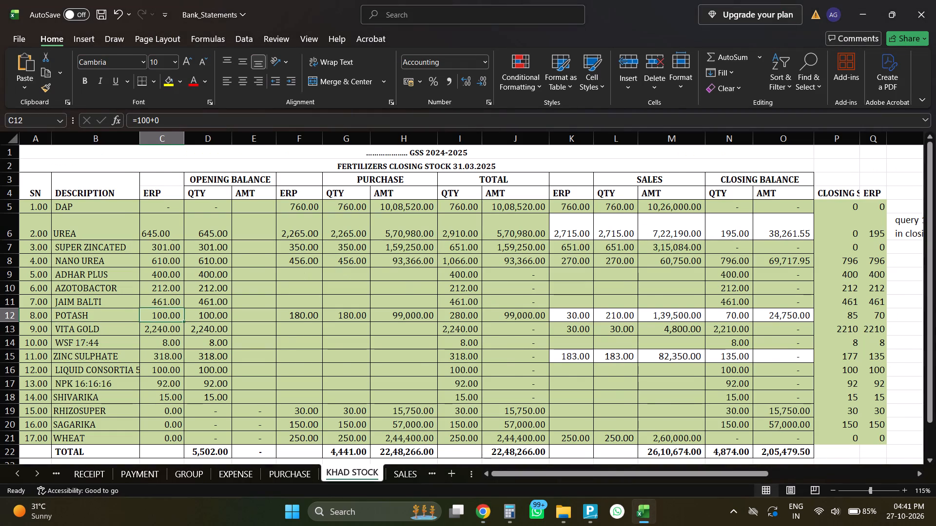
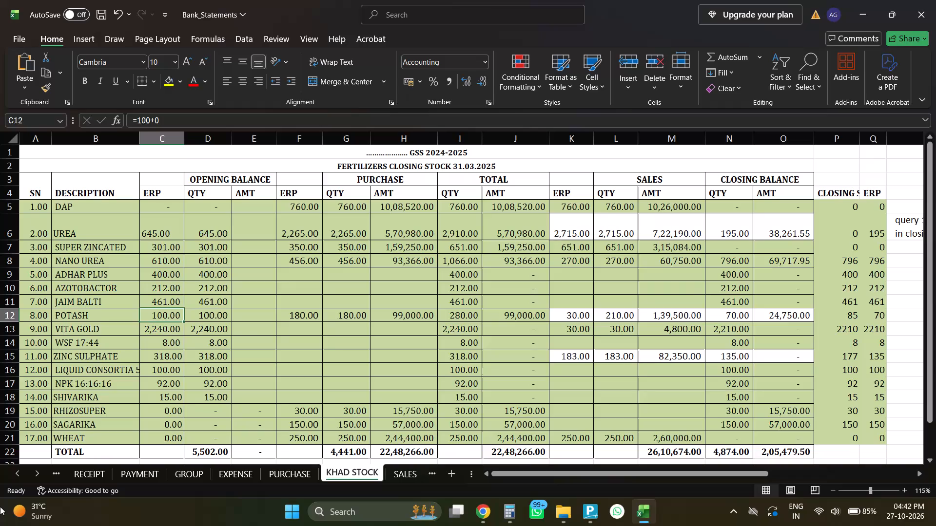
# Compare BIO POTASH IPL's purchase quantity in the StockRegister report with the POTASH row's ERP purchase quantity in KHAD STOCK.
pyautogui.hotkey('alt', 'Tab')
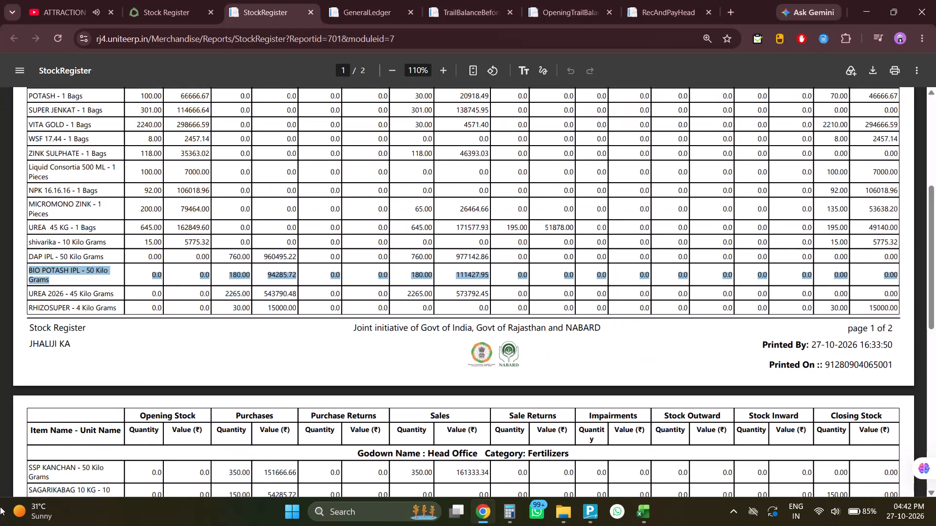
pyautogui.hotkey('alt', 'Tab')
pyautogui.press('Right')
pyautogui.press('Right')
pyautogui.press('Right')
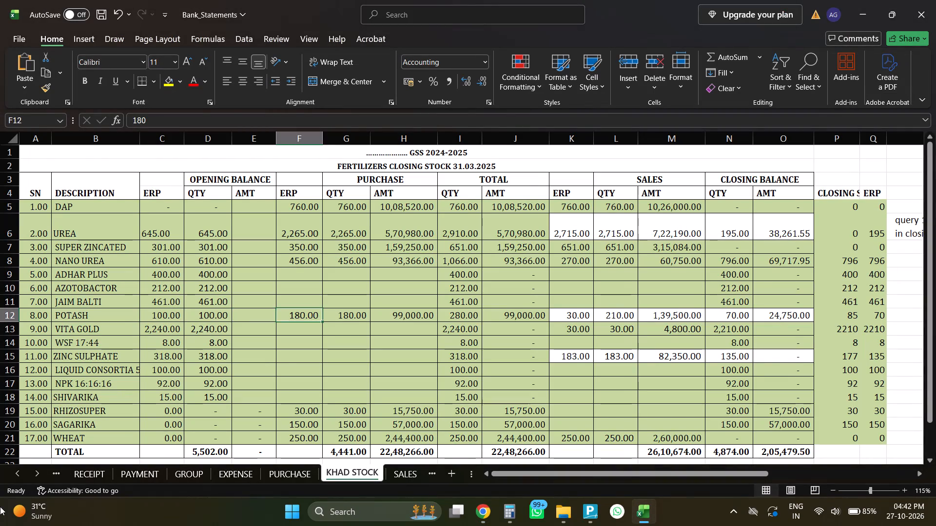
pyautogui.hotkey('alt', 'Tab')
pyautogui.hotkey('alt', 'Tab')
# Set the POTASH row's ERP sales quantity to the sum 30+180 and check it against both potash items in the StockRegister report.
pyautogui.press('Right')
pyautogui.press('Right')
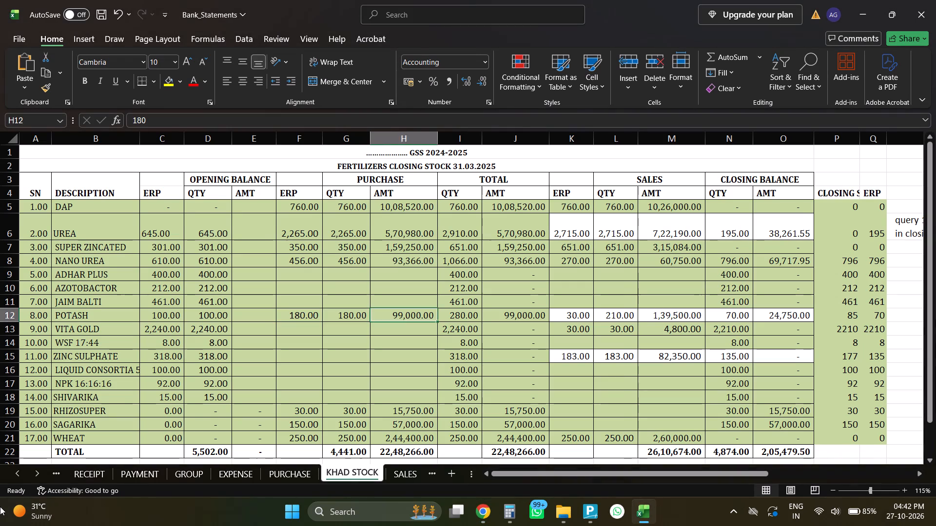
pyautogui.press('Right')
pyautogui.press('Right')
pyautogui.press('Right')
pyautogui.press('Right')
pyautogui.press('Left')
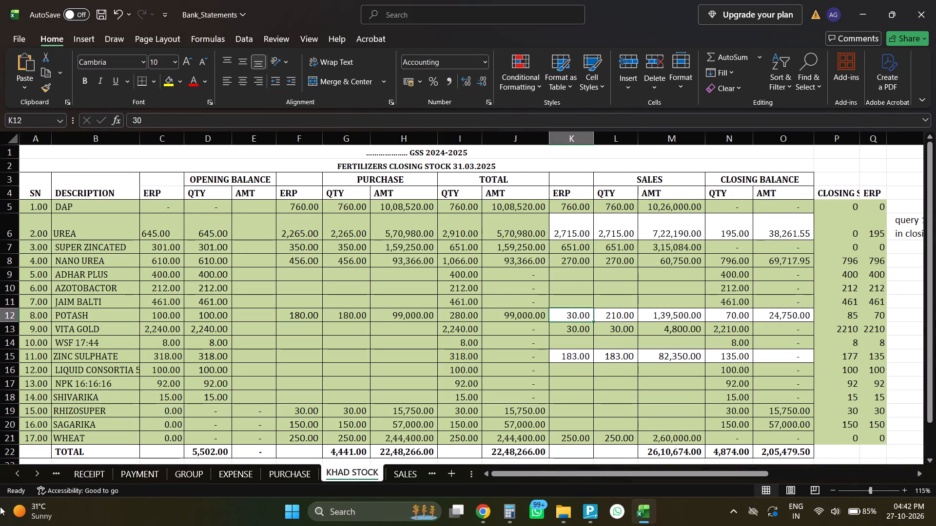
pyautogui.press('F2')
pyautogui.write('+180')
pyautogui.press('Left')
pyautogui.press('Left')
pyautogui.press('Left')
pyautogui.press('Left')
pyautogui.press('Left')
pyautogui.press('Left')
pyautogui.press('Left')
pyautogui.press('Left')
pyautogui.press('Left')
pyautogui.press('Left')
pyautogui.press('Left')
pyautogui.press('Left')
pyautogui.press('Left')
pyautogui.press('Left')
pyautogui.press('Left')
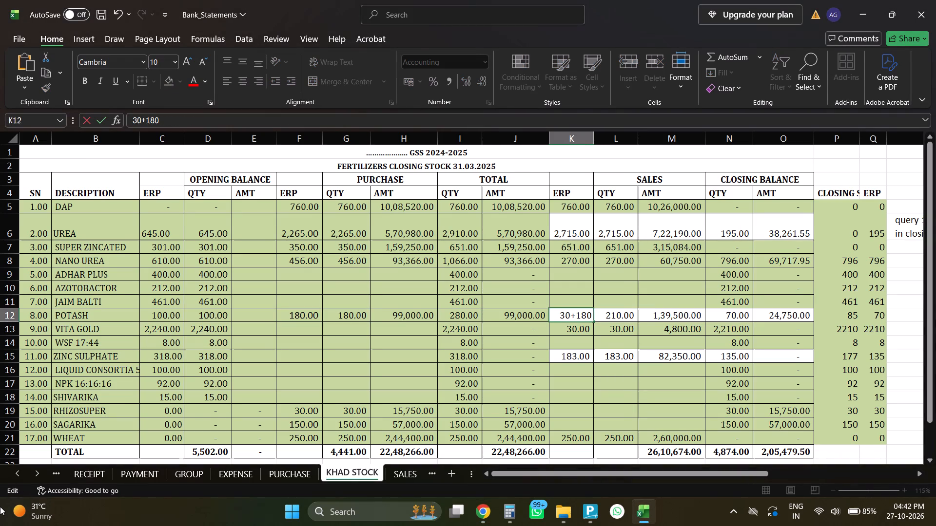
pyautogui.press('+')
pyautogui.press('Return')
pyautogui.press('Up')
pyautogui.hotkey('alt', 'Tab')
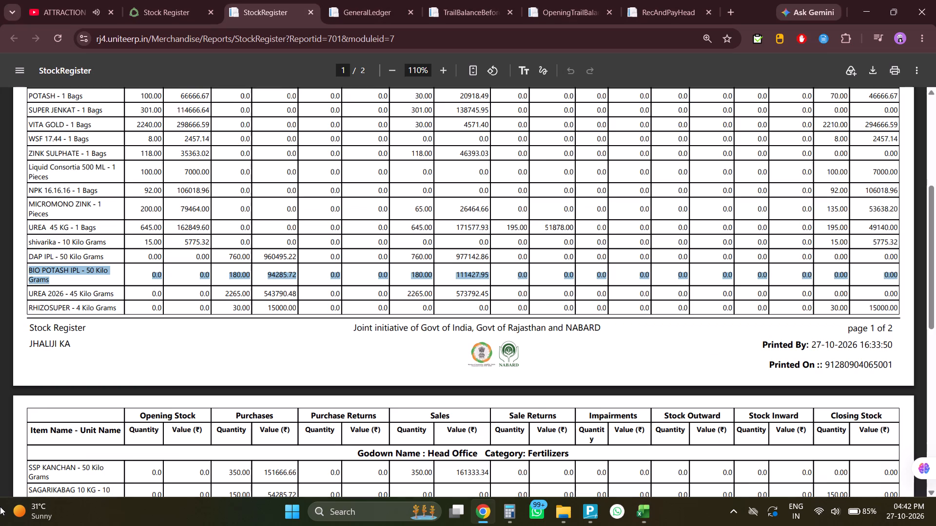
pyautogui.hotkey('alt', 'Tab')
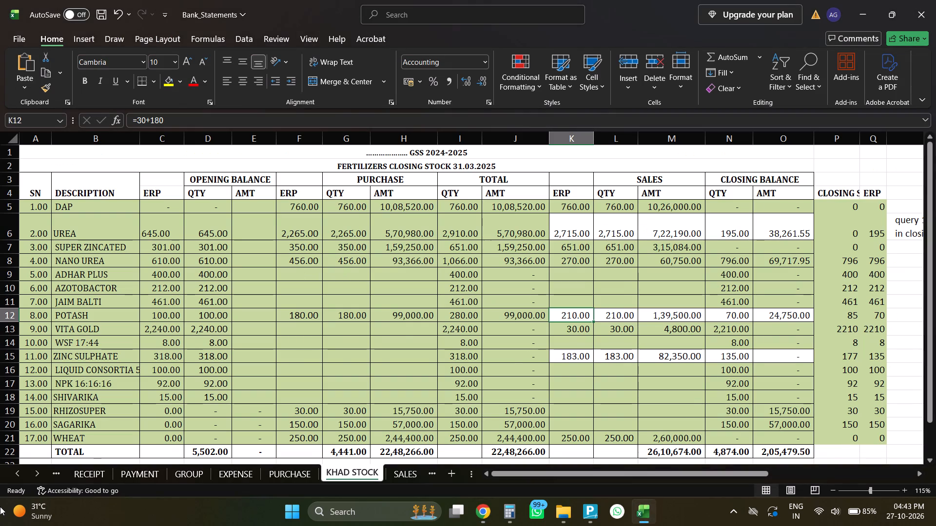
pyautogui.hotkey('alt', 'Tab')
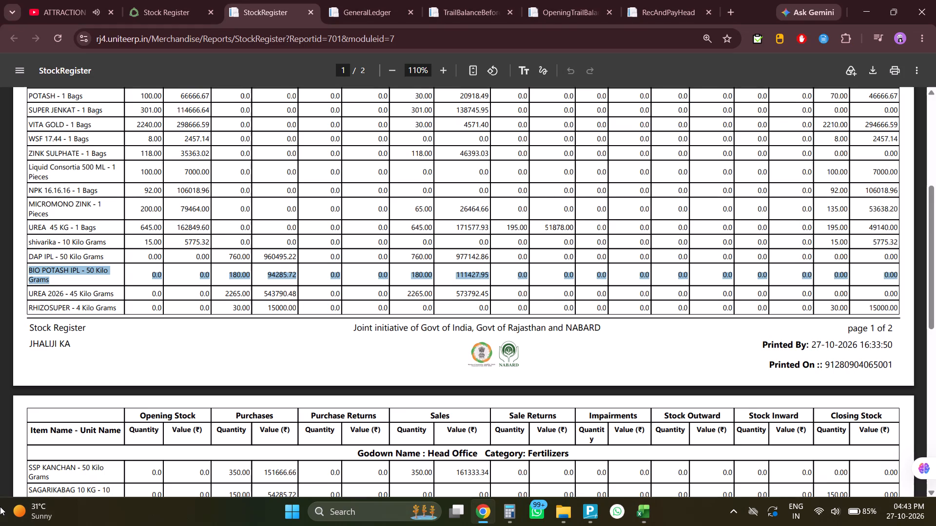
pyautogui.hotkey('alt', 'Tab')
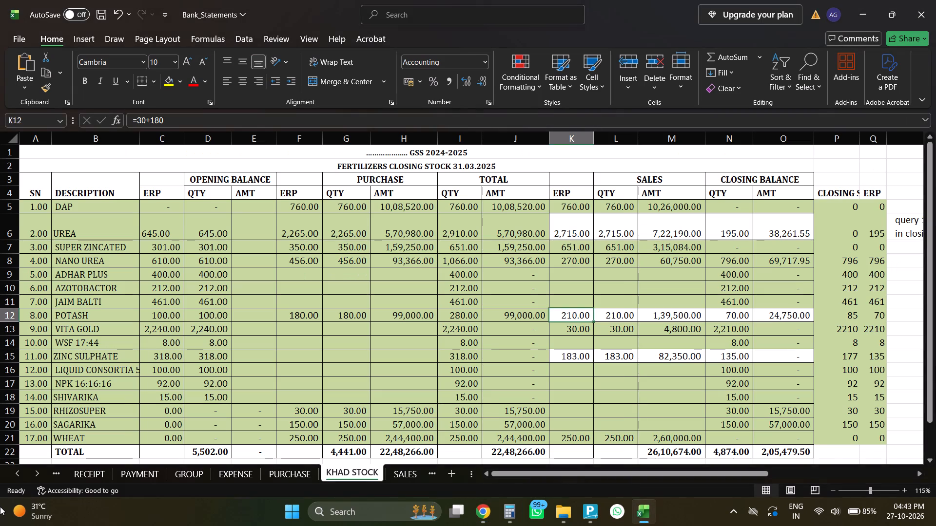
# Set the POTASH row's ERP closing quantity to the sum 70+0, matching the two potash items in the StockRegister report.
pyautogui.press('Right')
pyautogui.press('Right')
pyautogui.press('Right')
pyautogui.press('Right')
pyautogui.press('Right')
pyautogui.press('Right')
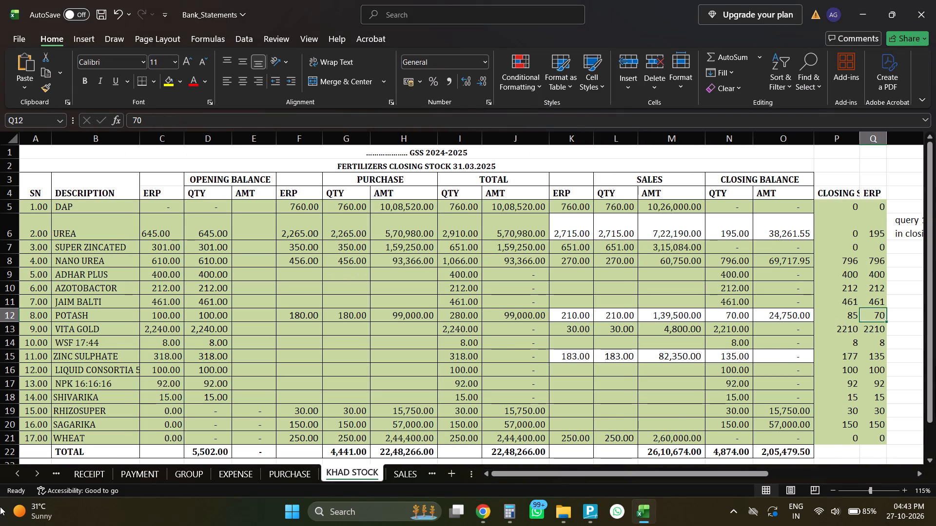
pyautogui.hotkey('alt', 'Tab')
pyautogui.hotkey('alt', 'Tab')
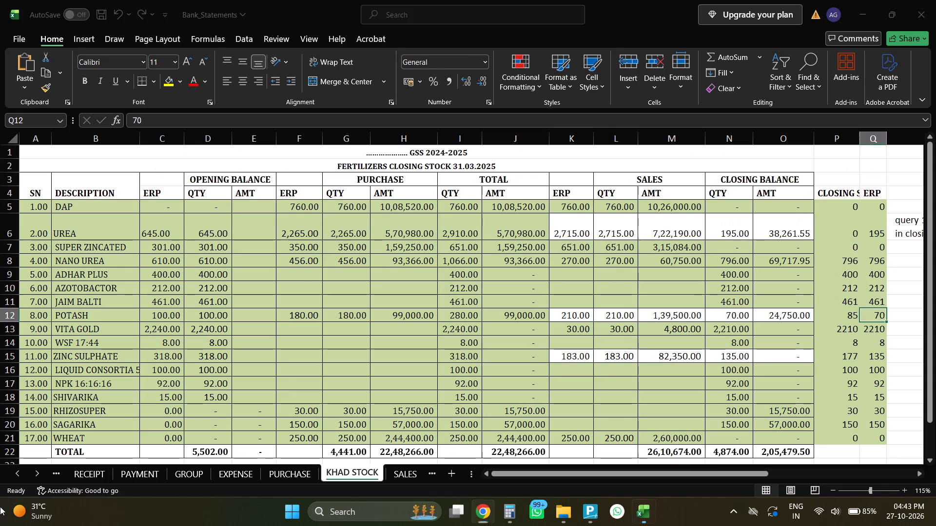
pyautogui.press('F2')
pyautogui.write('+0')
pyautogui.press('Left')
pyautogui.press('Left')
pyautogui.press('Left')
pyautogui.press('Left')
pyautogui.press('Left')
pyautogui.press('Left')
pyautogui.press('Left')
pyautogui.press('Left')
pyautogui.press('Left')
pyautogui.press('Left')
pyautogui.press('Left')
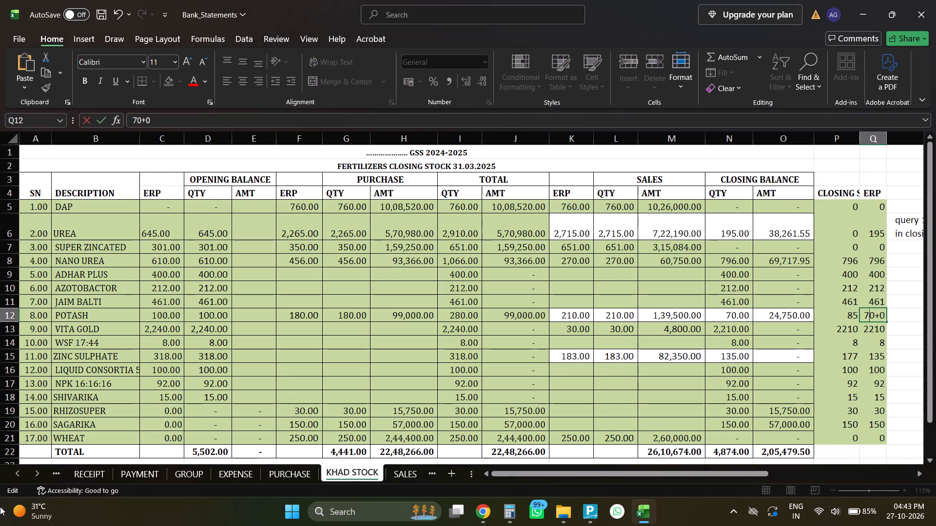
pyautogui.press('+')
pyautogui.press('Return')
pyautogui.press('Up')
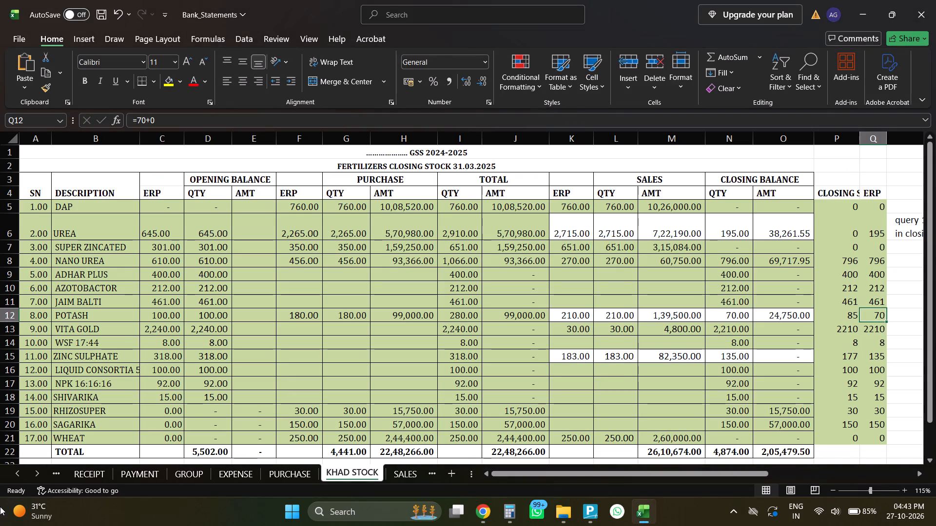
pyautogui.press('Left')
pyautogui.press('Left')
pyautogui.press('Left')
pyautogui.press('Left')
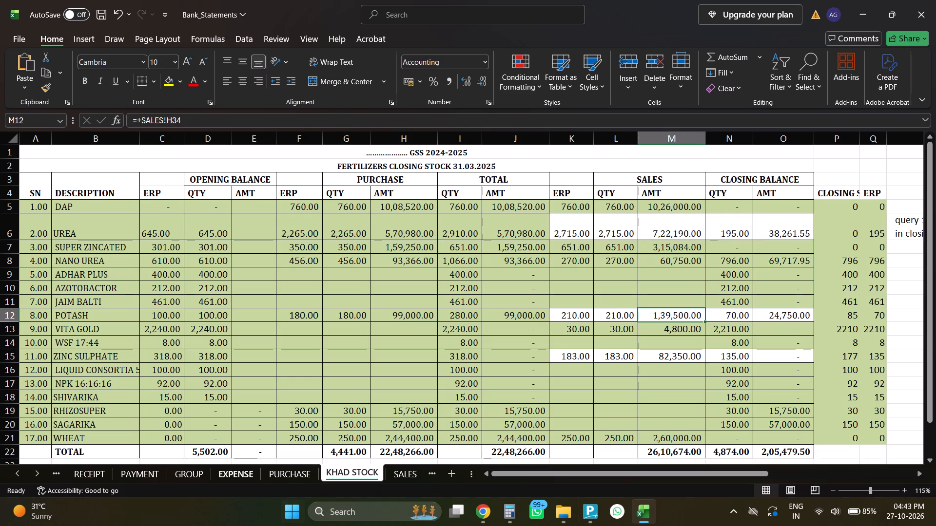
# Search the web for sea buckthorn in a new Chrome tab and look through the general results.
pyautogui.click(492, 509)
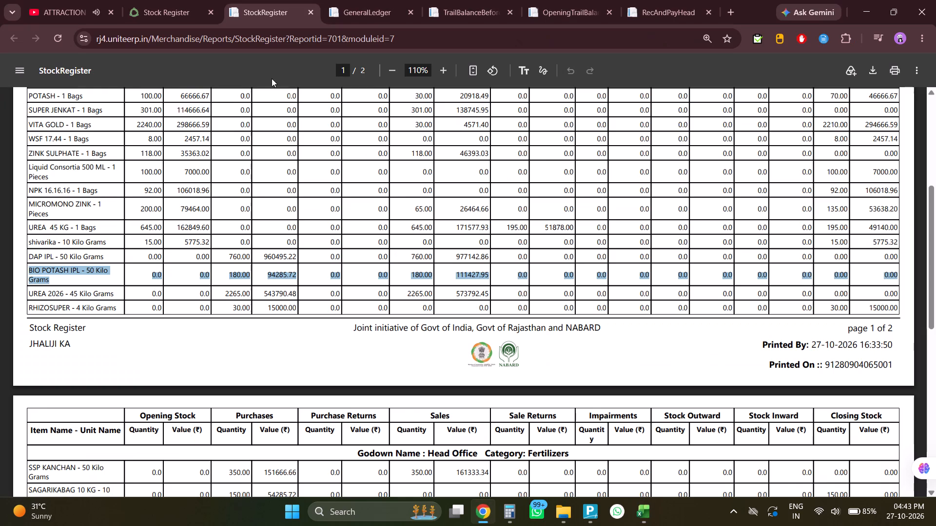
pyautogui.click(726, 11)
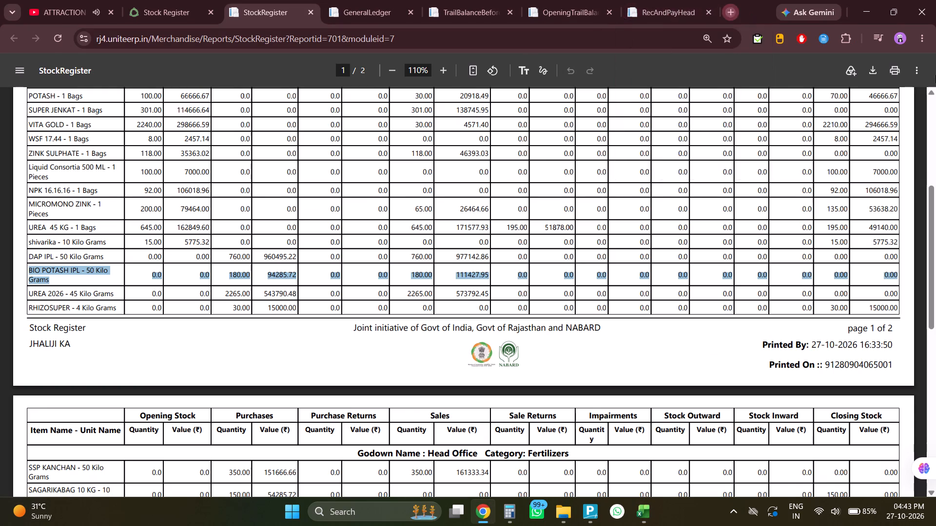
pyautogui.write('sea buckthorn')
pyautogui.press('Down')
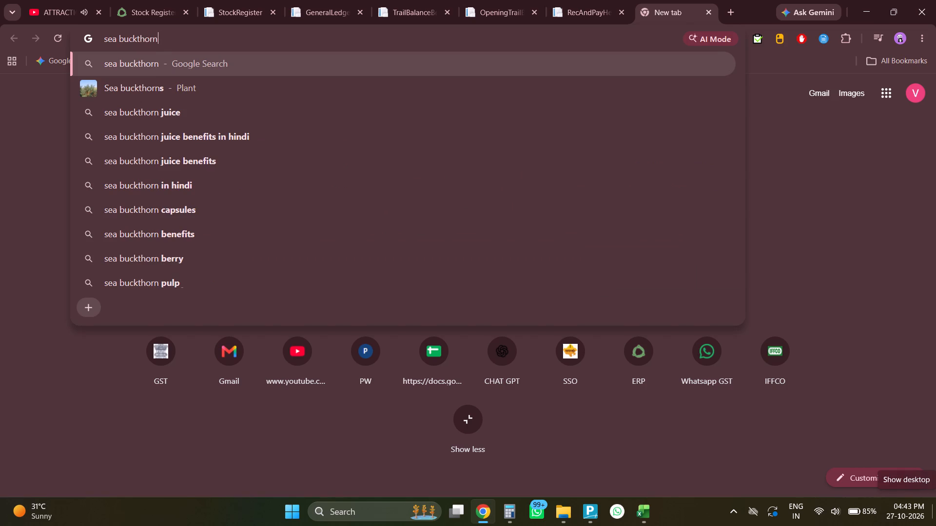
pyautogui.press('Return')
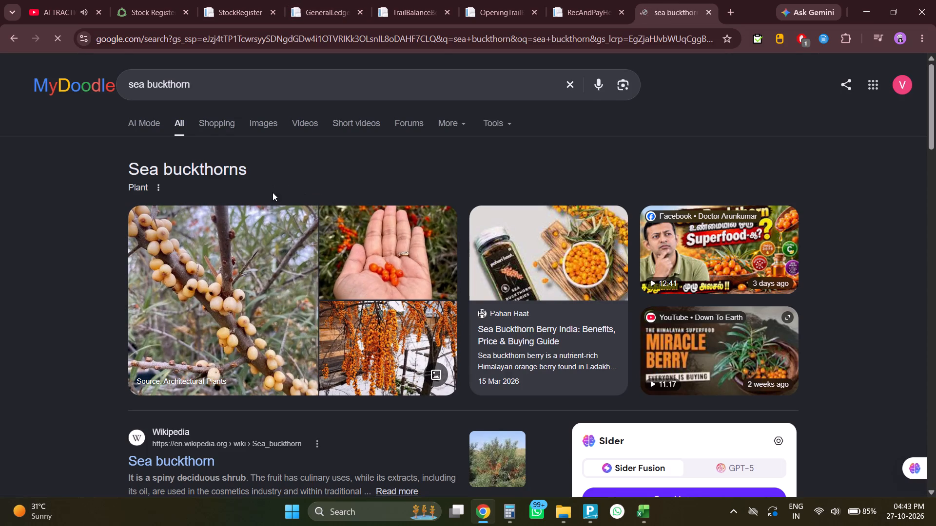
pyautogui.scroll(-2, 294, 242)
pyautogui.scroll(-2, 317, 376)
pyautogui.scroll(-1, 360, 375)
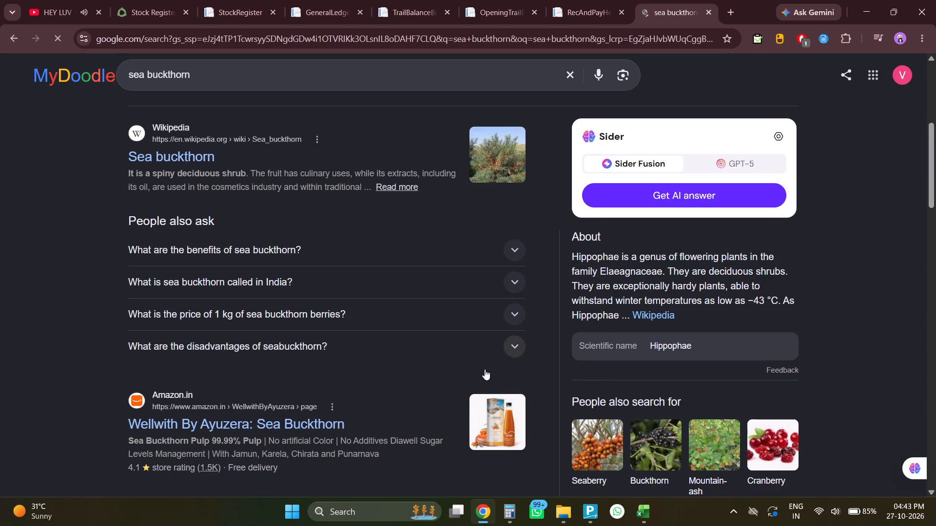
pyautogui.scroll(-1, 522, 377)
pyautogui.scroll(-3, 366, 348)
pyautogui.scroll(8, 365, 348)
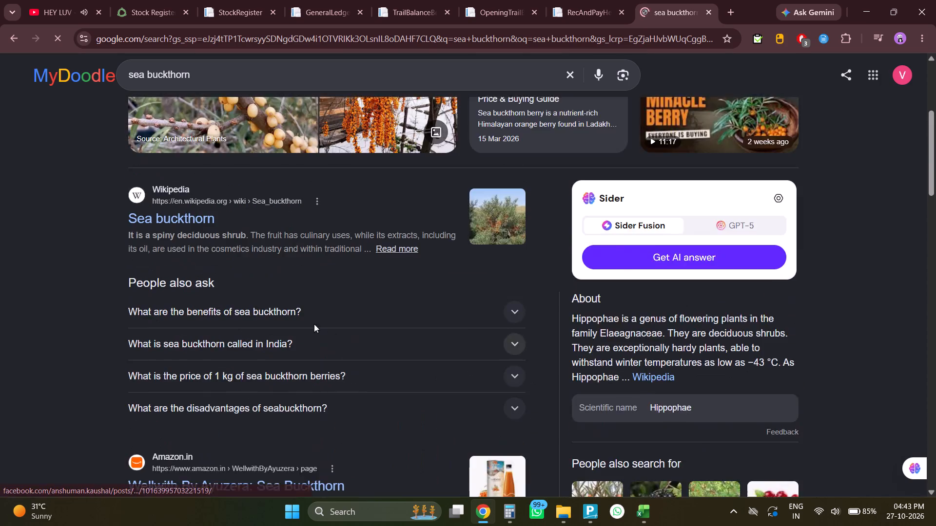
pyautogui.scroll(4, 281, 263)
# Look through the image results for sea buckthorn, close the search tab and return to the KHAD STOCK sheet in Excel.
pyautogui.click(258, 122)
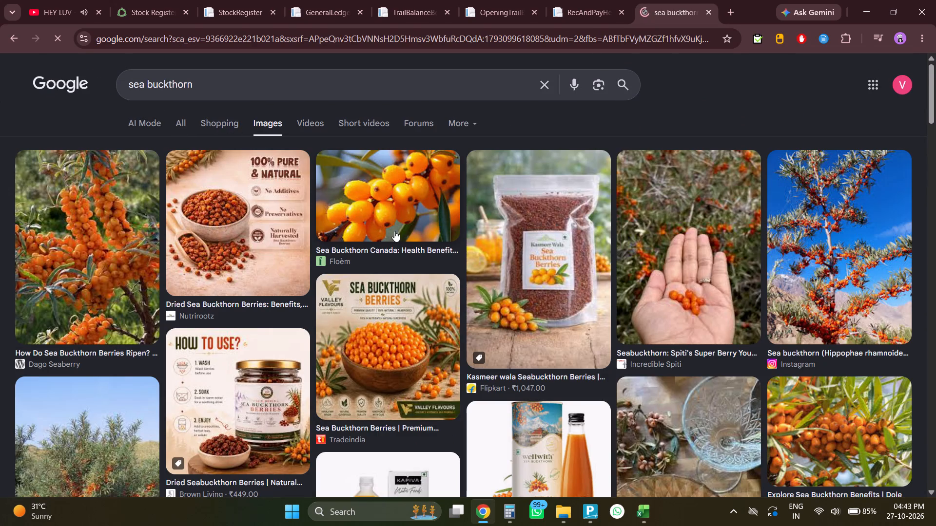
pyautogui.scroll(-6, 578, 301)
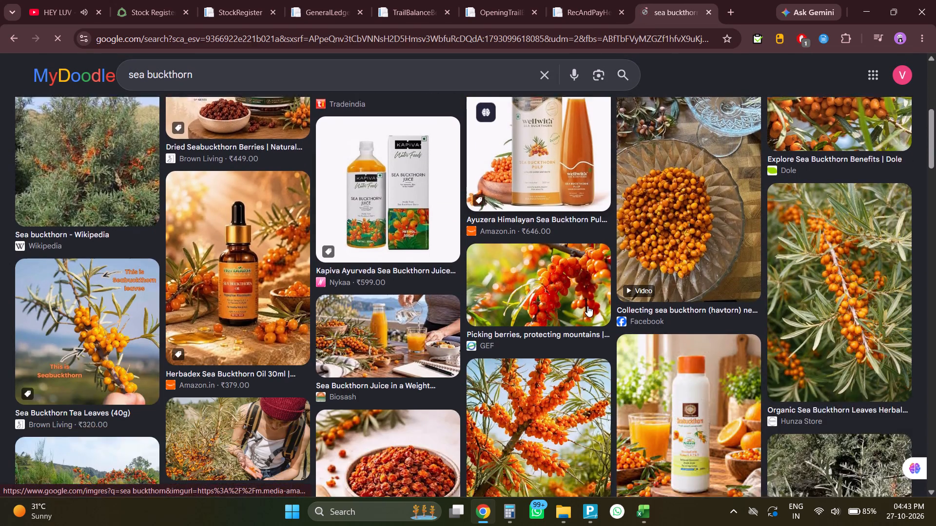
pyautogui.scroll(10, 587, 306)
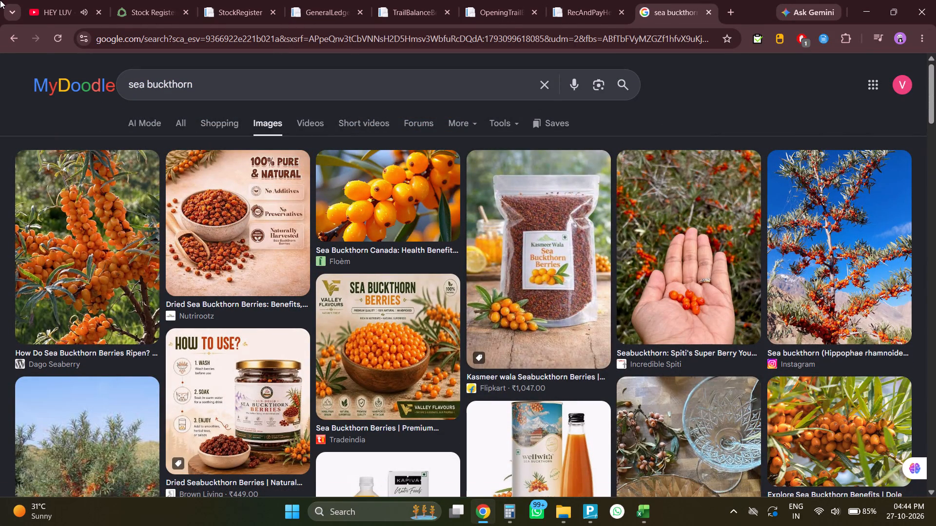
pyautogui.hotkey('alt', 'Tab')
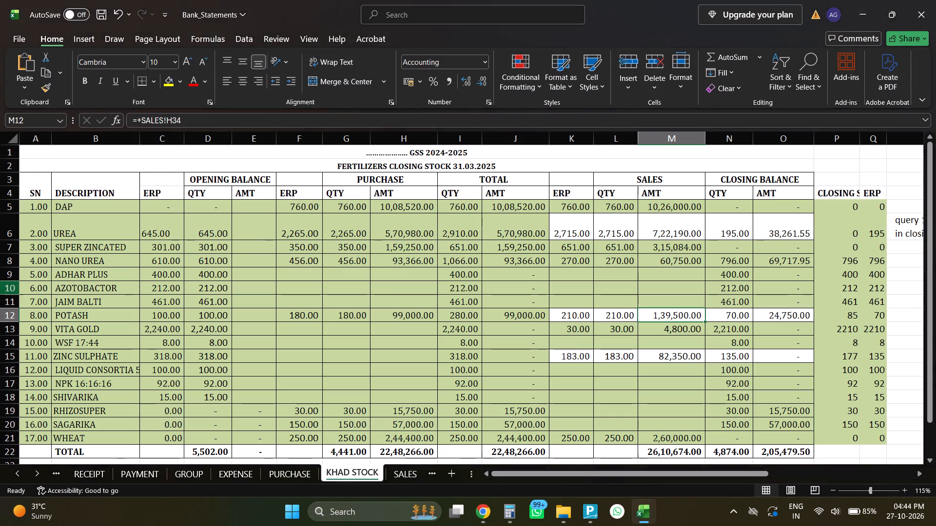
pyautogui.hotkey('alt', 'Tab')
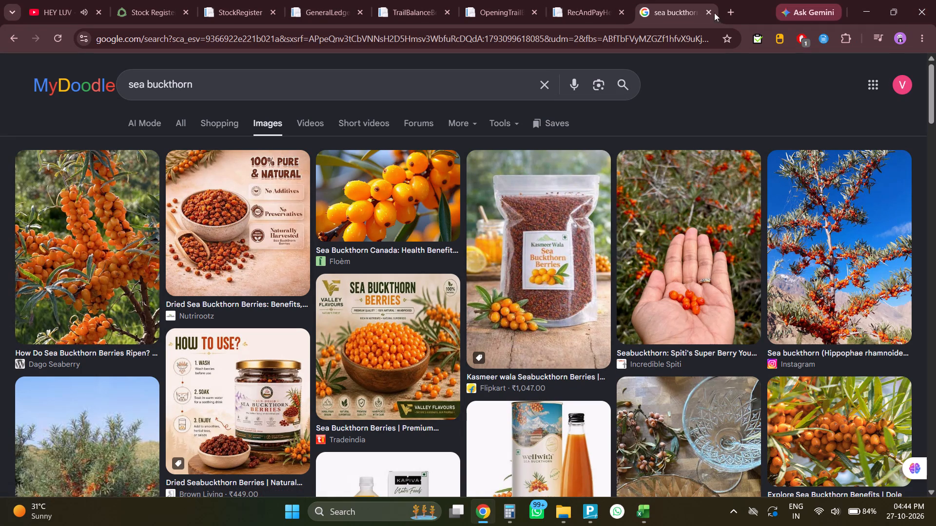
pyautogui.click(708, 9)
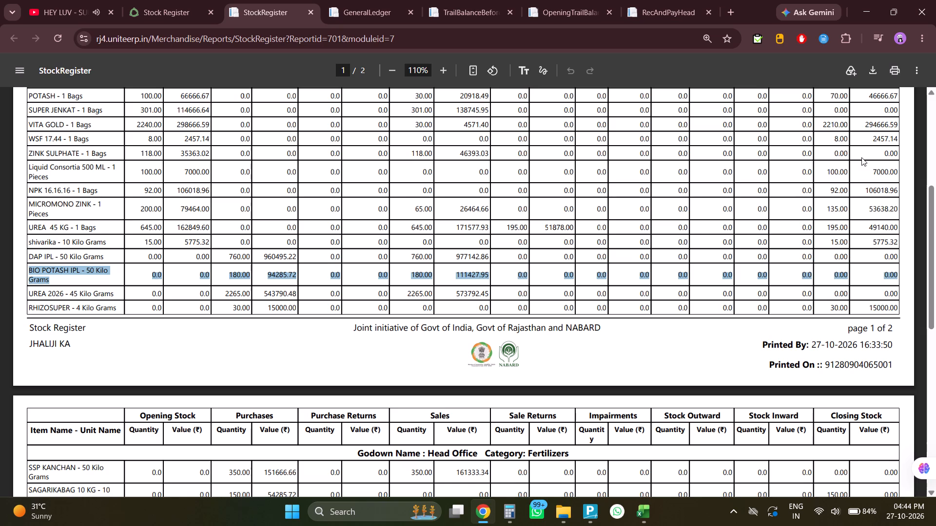
pyautogui.hotkey('alt', 'Tab')
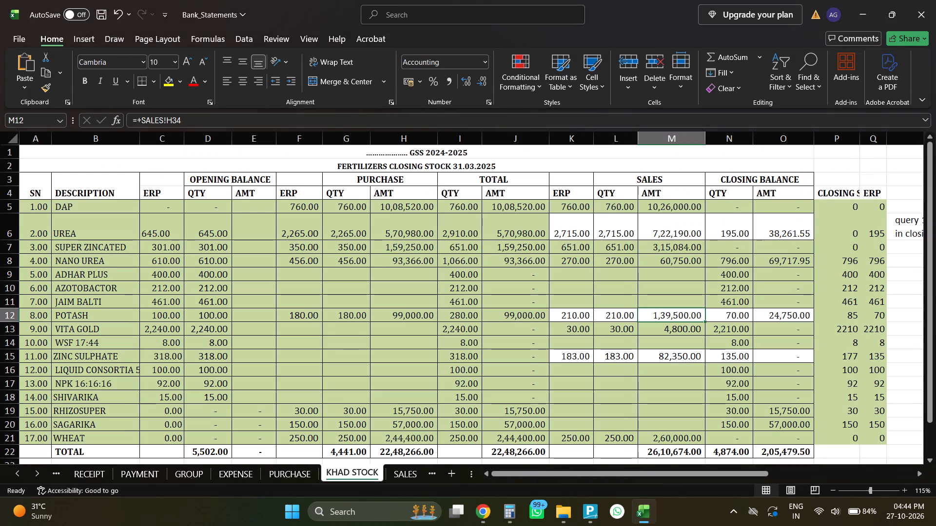
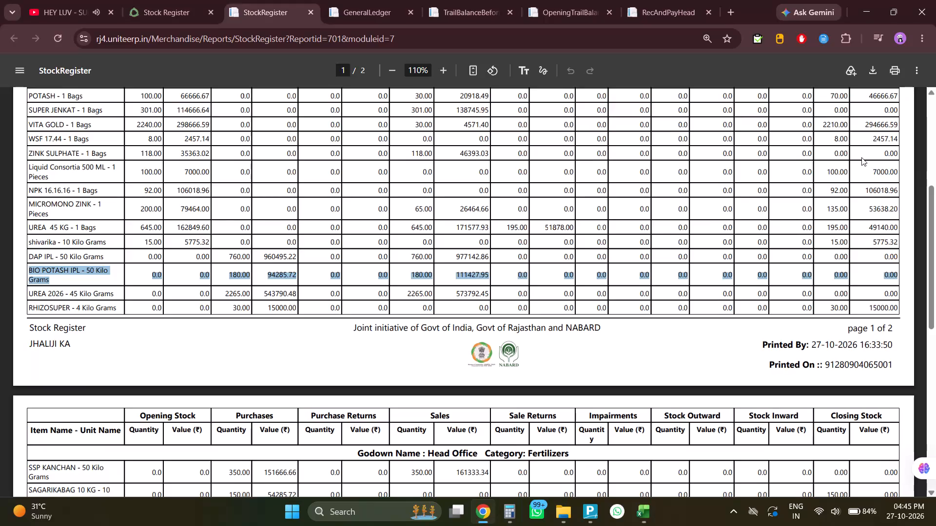
# Compare the POTASH row's sales and closing figures in the KHAD STOCK sheet with both potash items in the StockRegister report in Chrome.
pyautogui.hotkey('alt', 'Tab')
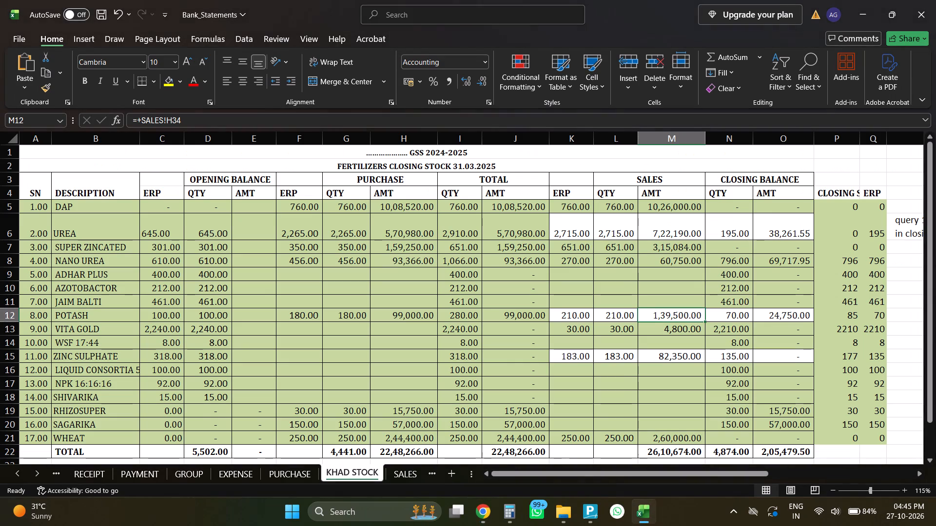
pyautogui.hotkey('alt', 'Tab')
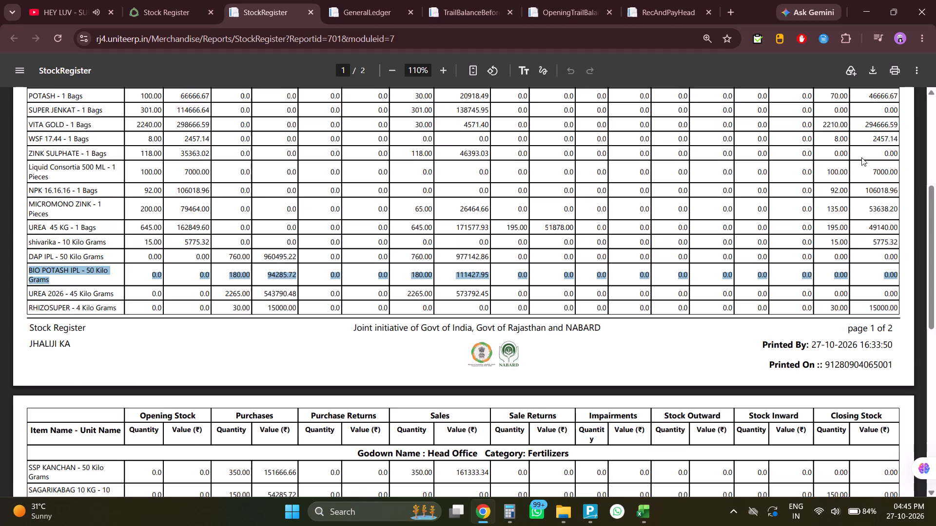
pyautogui.hotkey('alt', 'Tab')
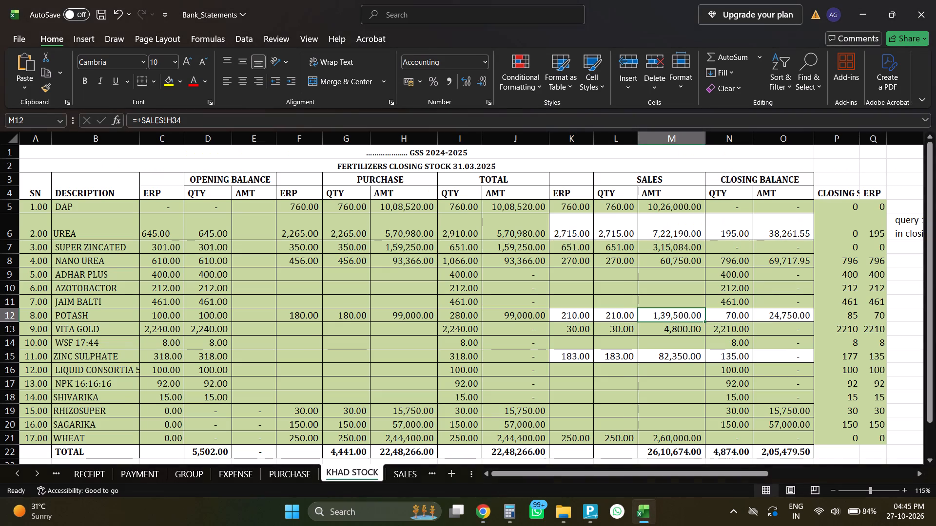
pyautogui.press('Left')
pyautogui.press('Left')
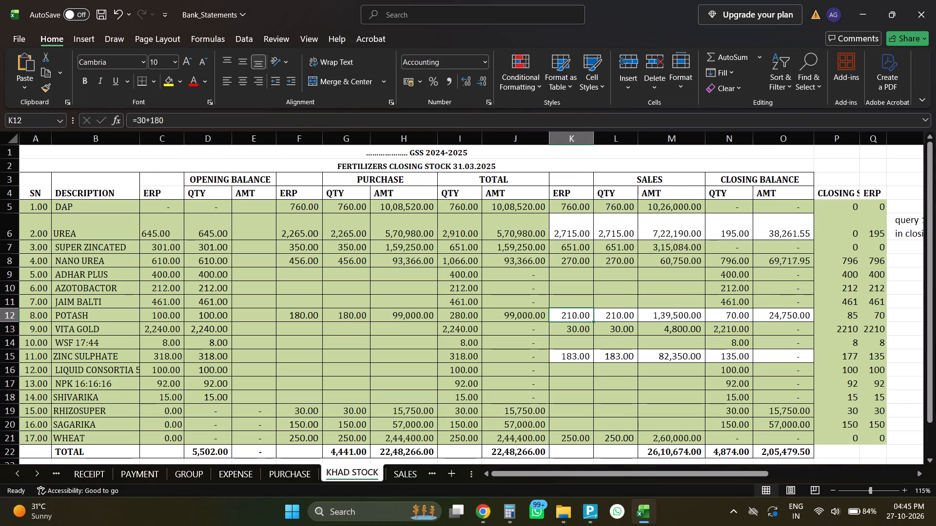
pyautogui.press('Right')
pyautogui.press('Right')
pyautogui.press('Right')
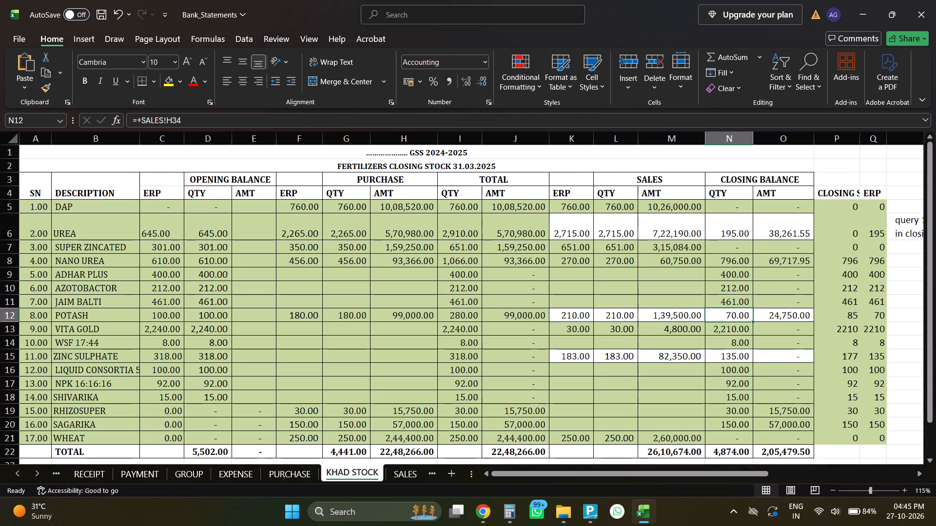
pyautogui.press('Left')
pyautogui.press('Left')
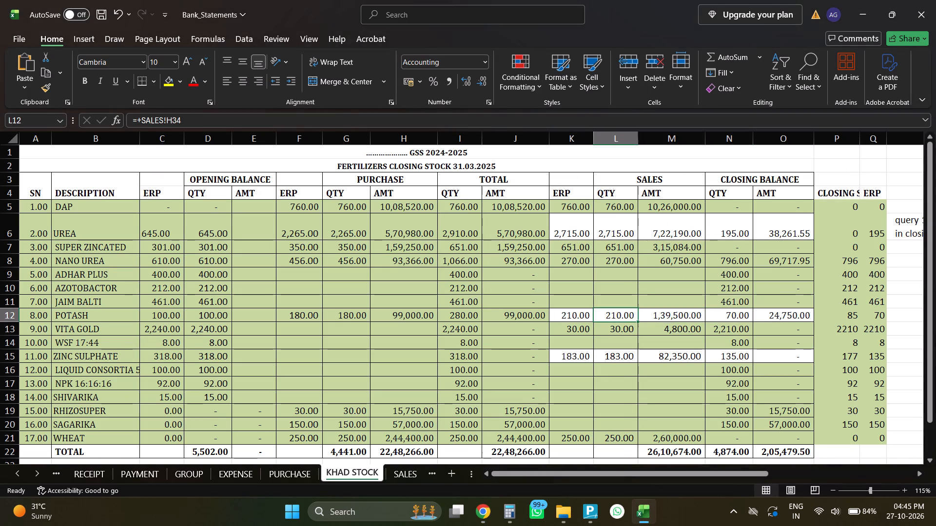
pyautogui.press('Right')
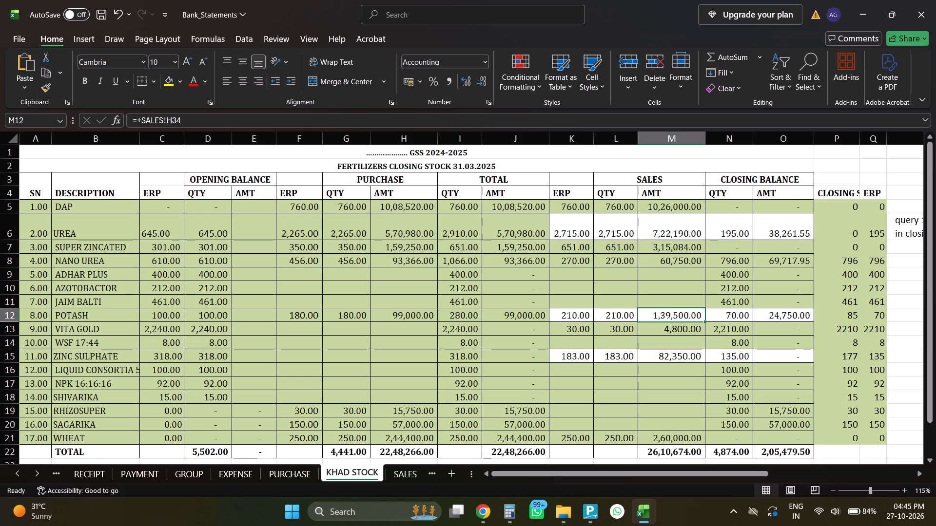
pyautogui.hotkey('alt', 'Tab')
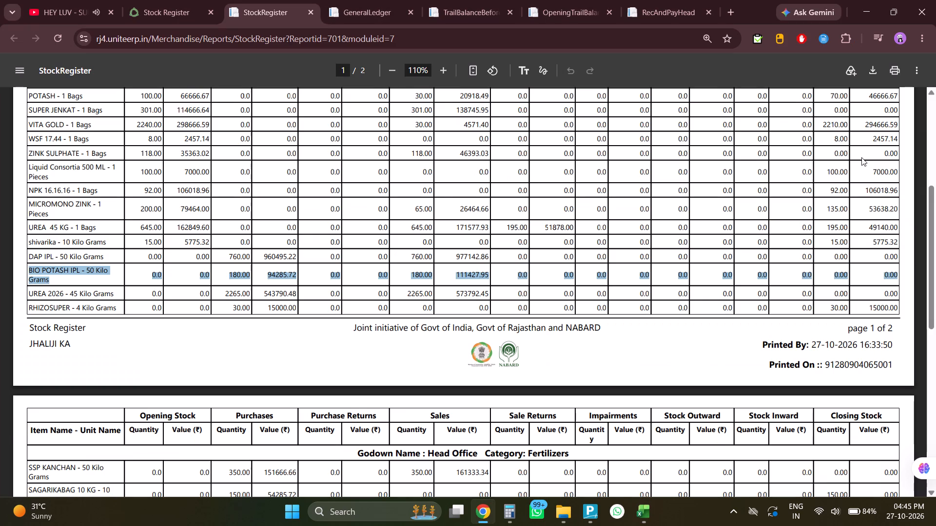
pyautogui.hotkey('alt', 'Tab')
pyautogui.hotkey('alt', 'Tab')
pyautogui.hotkey('alt', 'Tab')
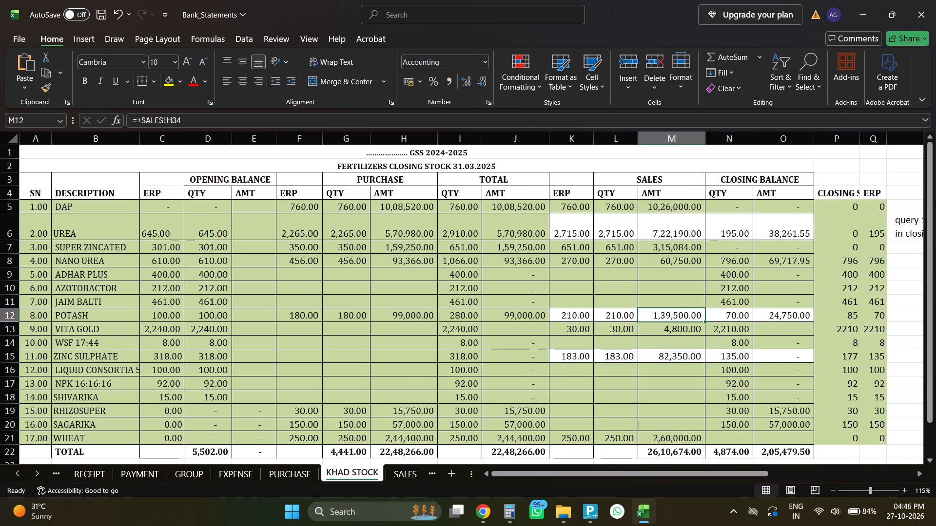
pyautogui.hotkey('alt', 'Tab')
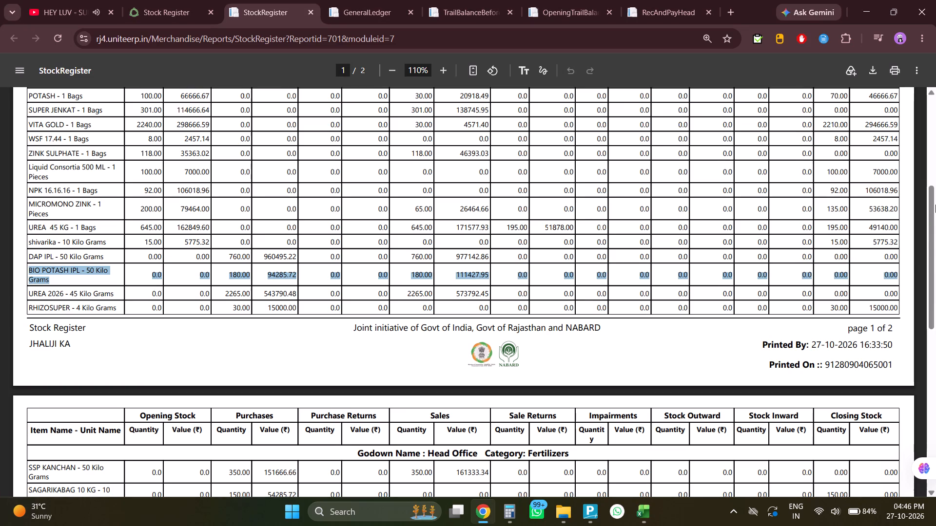
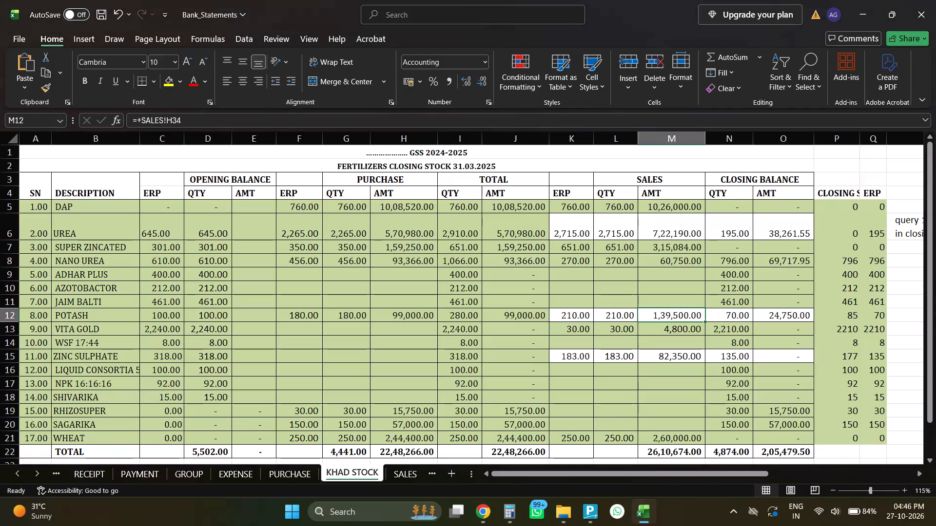
# Recheck the potash items in Chrome's StockRegister report against the POTASH row of the KHAD STOCK sheet in Excel.
pyautogui.hotkey('alt', 'Tab')
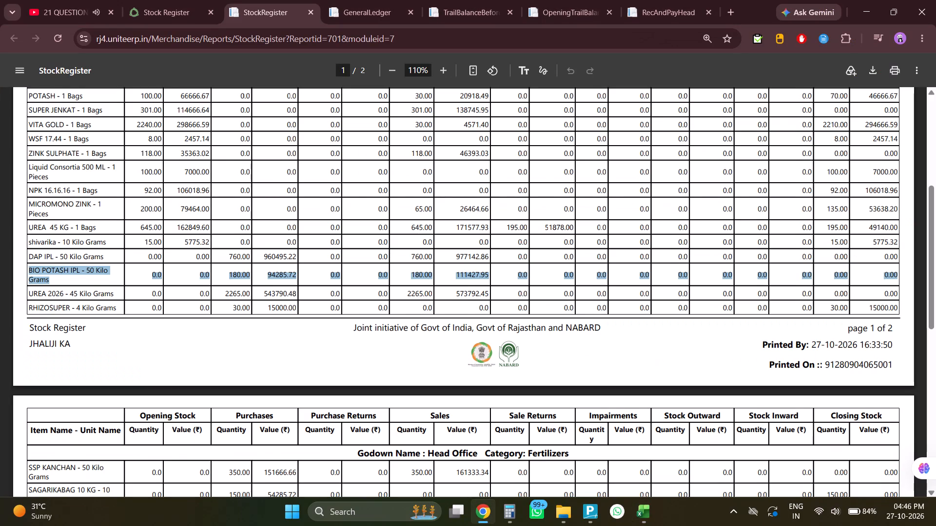
pyautogui.scroll(3, 475, 335)
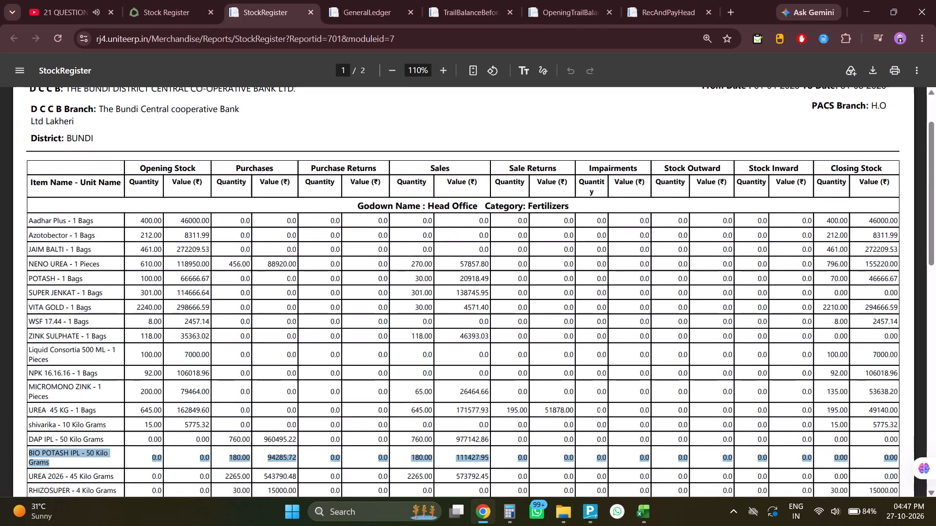
pyautogui.hotkey('alt', 'Tab')
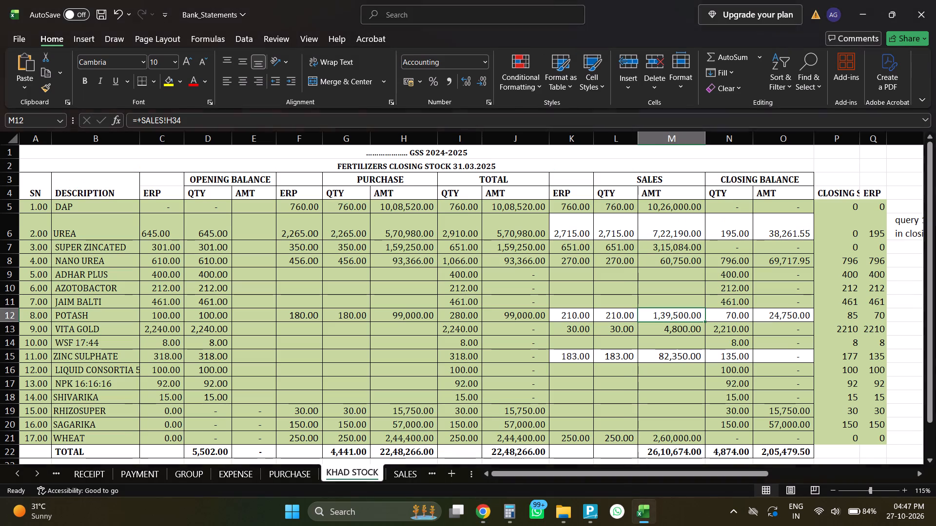
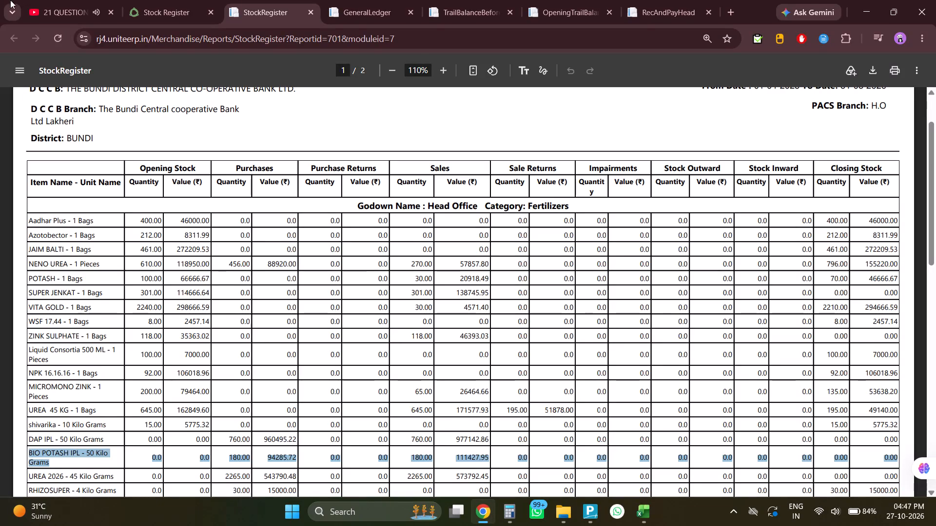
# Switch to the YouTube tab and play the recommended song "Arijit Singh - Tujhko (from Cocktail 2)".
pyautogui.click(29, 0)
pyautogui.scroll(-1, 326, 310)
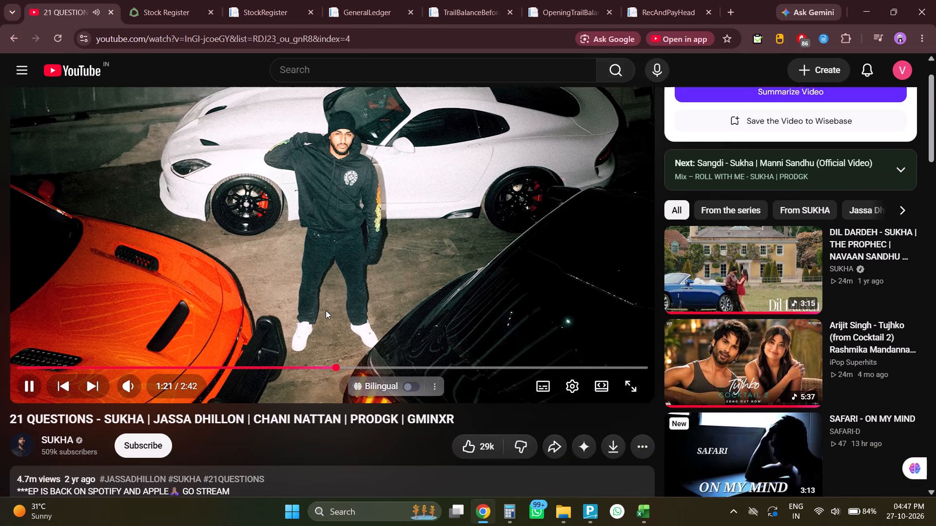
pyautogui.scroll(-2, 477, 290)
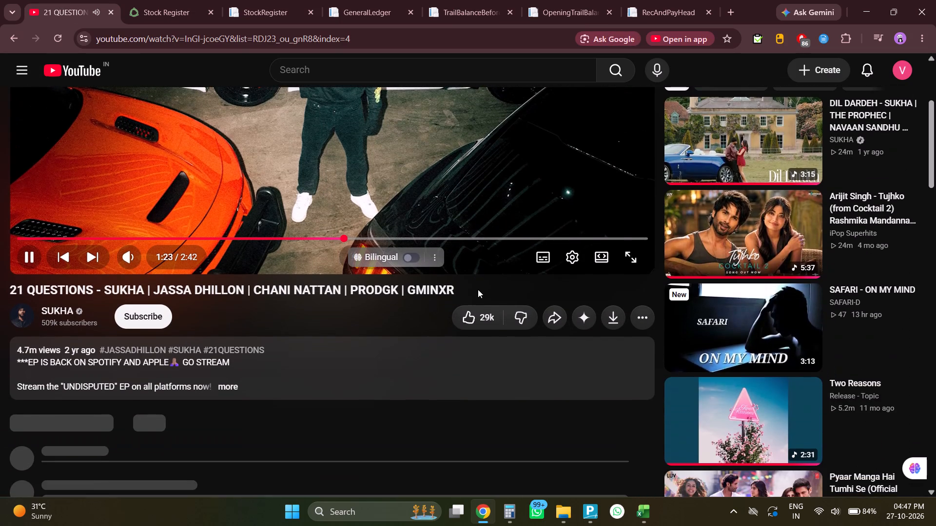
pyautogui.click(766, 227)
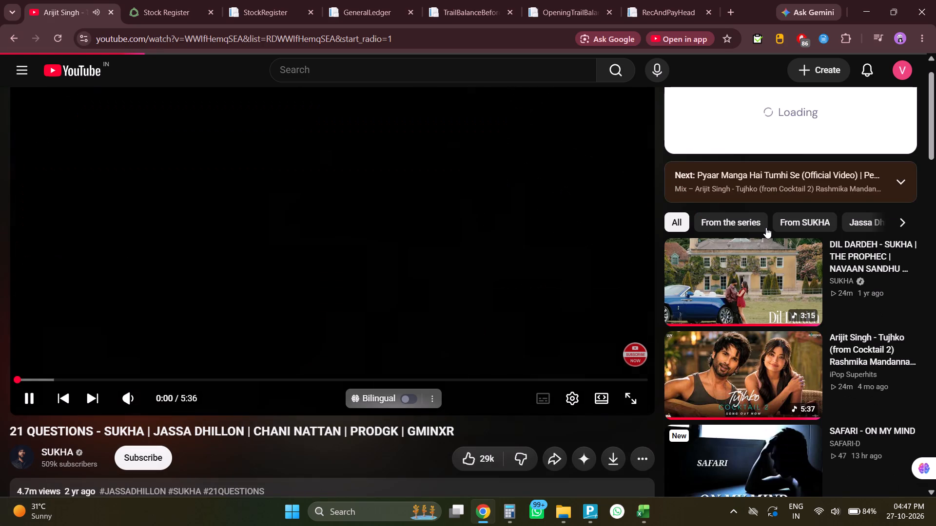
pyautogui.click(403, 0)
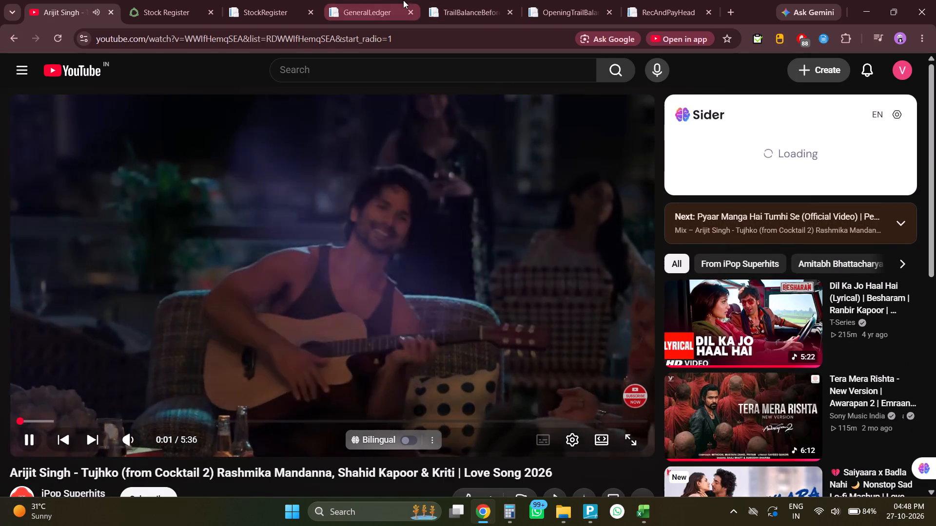
# Check the ERP purchase quantity in Excel's POTASH row against BIO POTASH IPL in Chrome's StockRegister report.
pyautogui.click(235, 8)
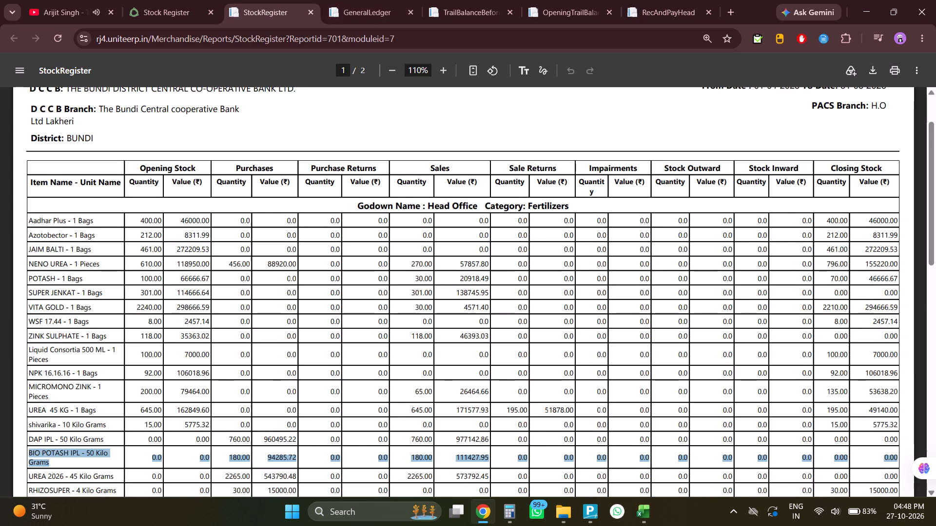
pyautogui.scroll(-3, 412, 287)
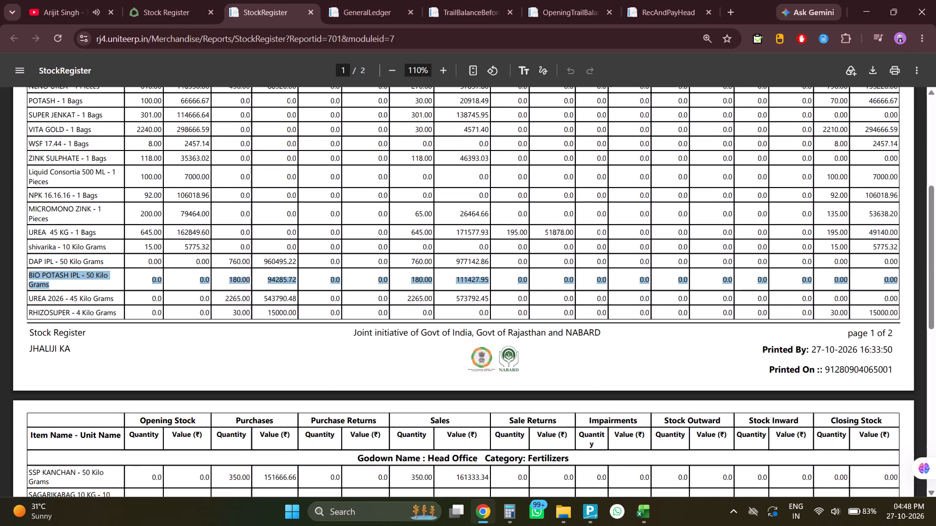
pyautogui.hotkey('alt', 'Tab')
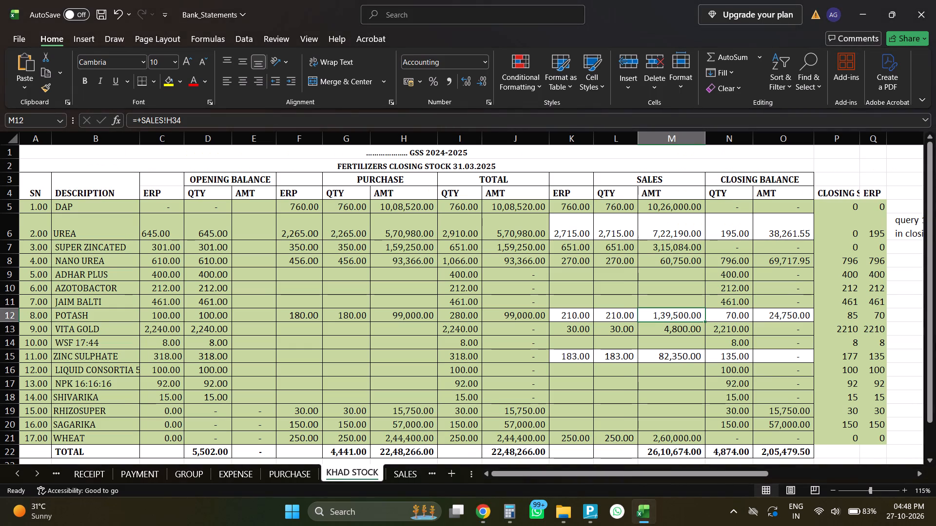
pyautogui.press('Left')
pyautogui.press('Left')
pyautogui.press('Left')
pyautogui.press('Left')
pyautogui.press('Left')
pyautogui.press('Left')
pyautogui.press('Left')
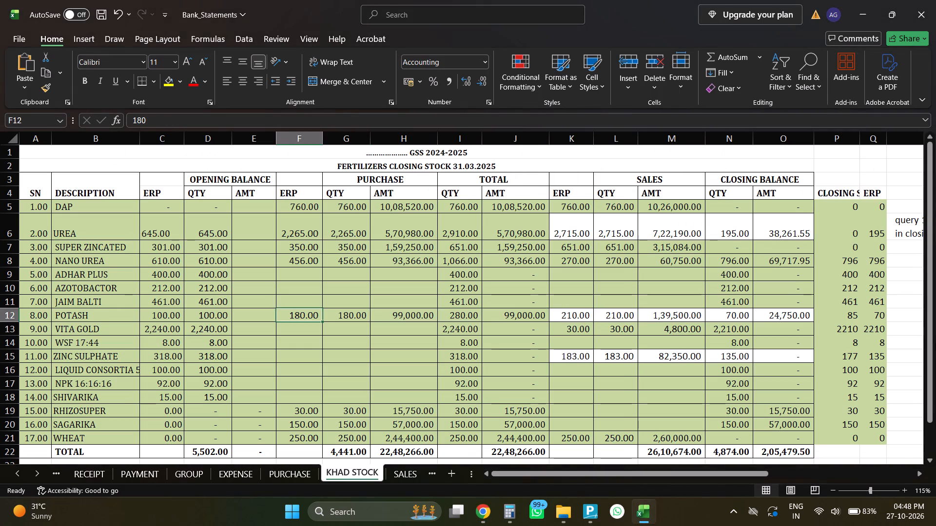
pyautogui.press('Left')
# Compare the POTASH row's ERP sales and closing quantities in Excel with the potash items in Chrome's StockRegister report.
pyautogui.press('Right')
pyautogui.press('Right')
pyautogui.press('Right')
pyautogui.press('Right')
pyautogui.press('Right')
pyautogui.press('Right')
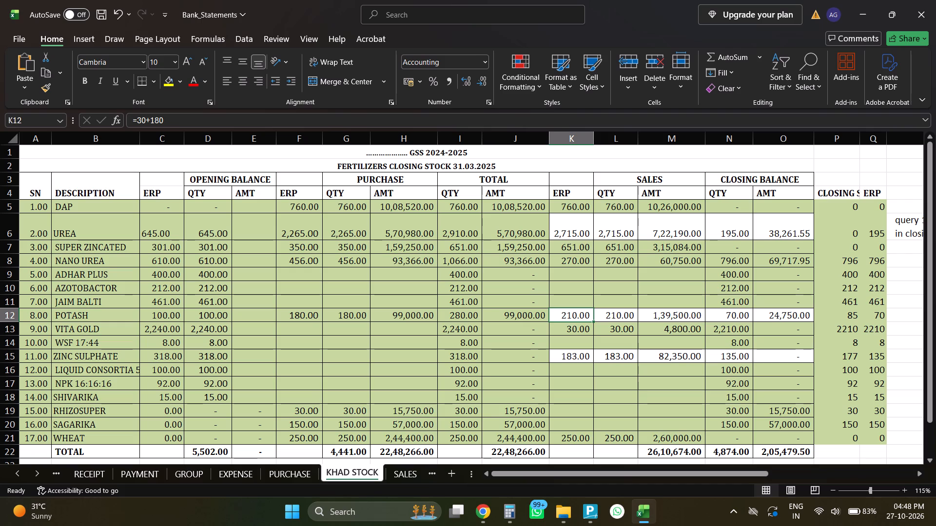
pyautogui.hotkey('alt', 'Tab')
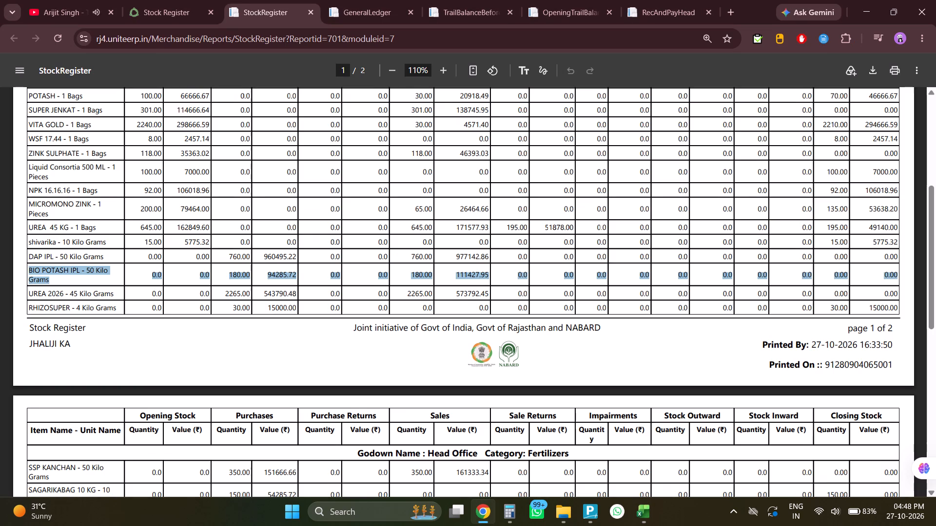
pyautogui.hotkey('alt', 'Tab')
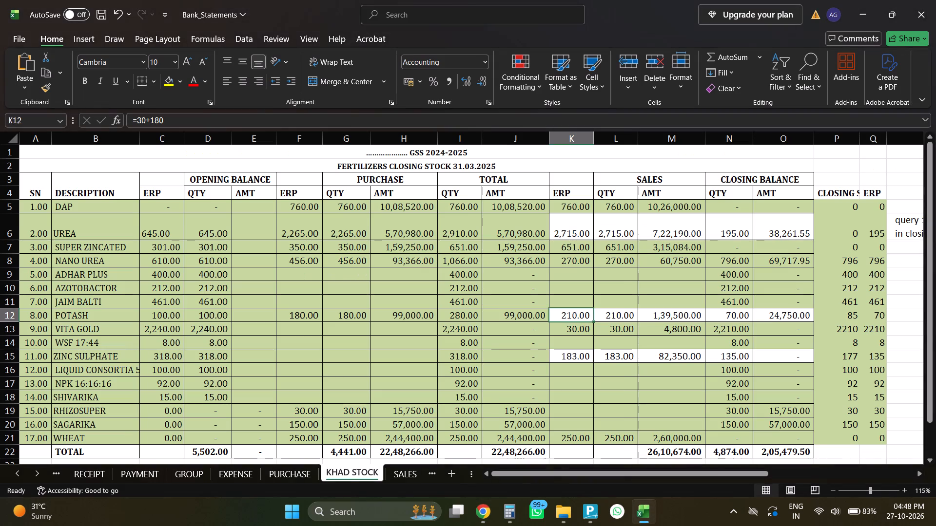
pyautogui.hotkey('alt', 'Tab')
pyautogui.hotkey('alt', 'Tab')
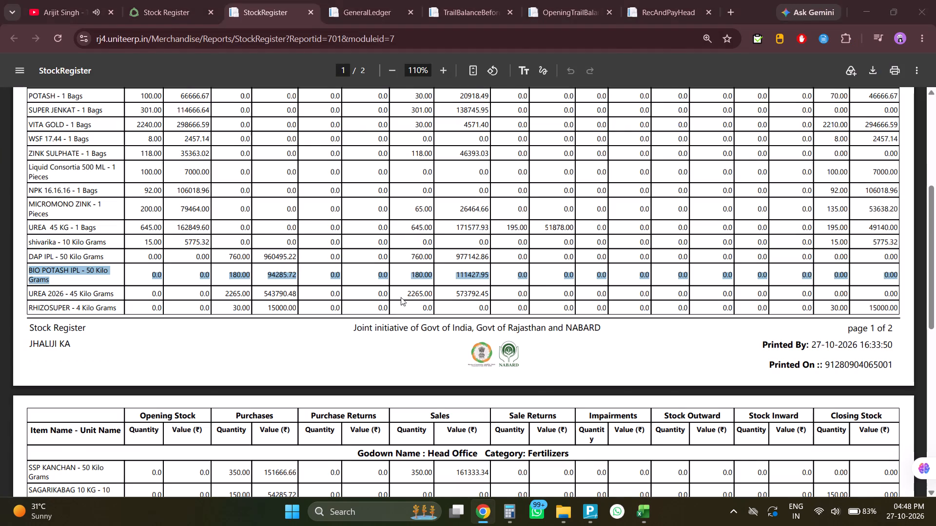
pyautogui.press('Right')
pyautogui.press('Right')
pyautogui.press('Right')
pyautogui.press('Right')
pyautogui.press('Right')
pyautogui.press('Right')
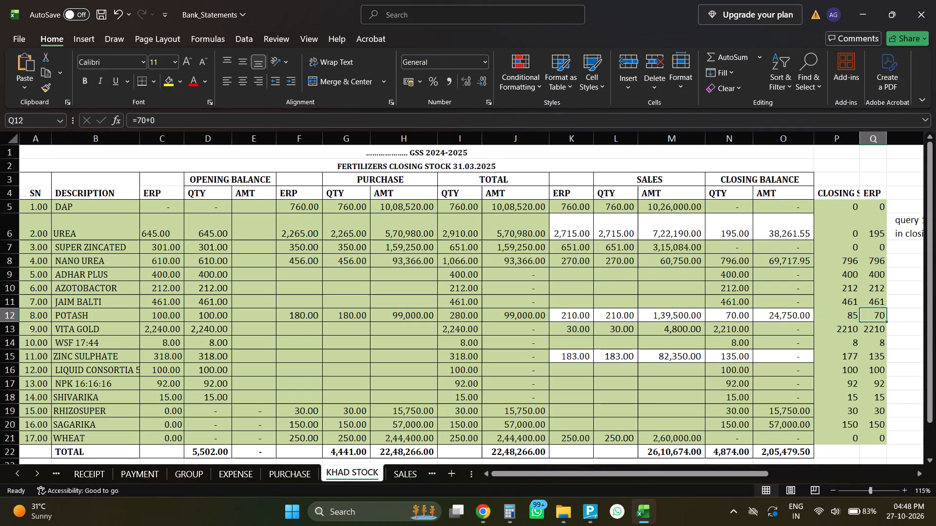
# Highlight the UREA 2026 - 45 Kilo Grams row in Chrome's StockRegister report and check it against the Excel stock sheet.
pyautogui.hotkey('alt', 'Tab')
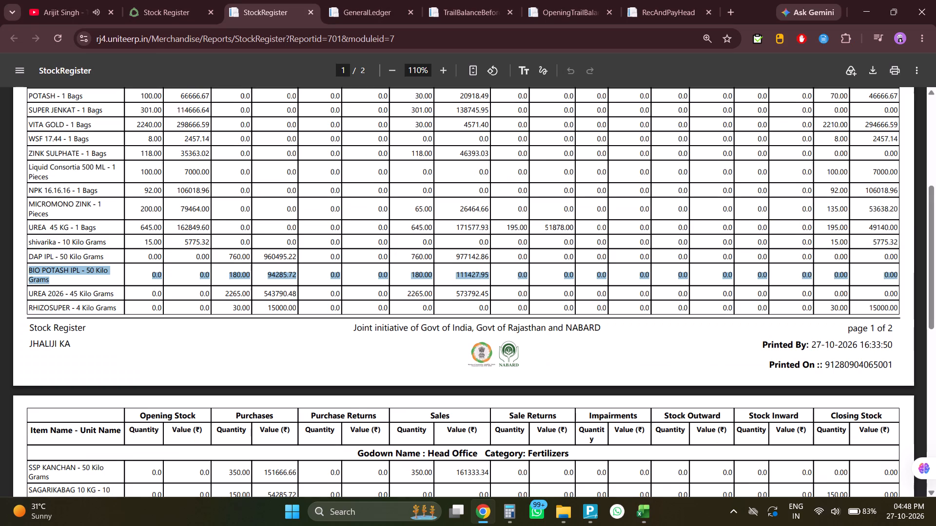
pyautogui.moveTo(24, 291); pyautogui.dragTo(515, 294)
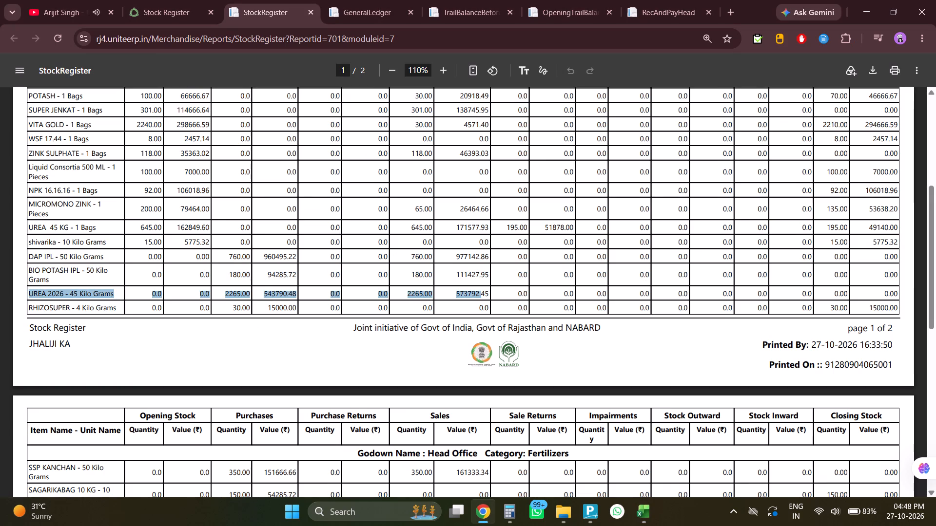
pyautogui.moveTo(515, 294); pyautogui.dragTo(881, 294)
pyautogui.hotkey('alt', 'Tab')
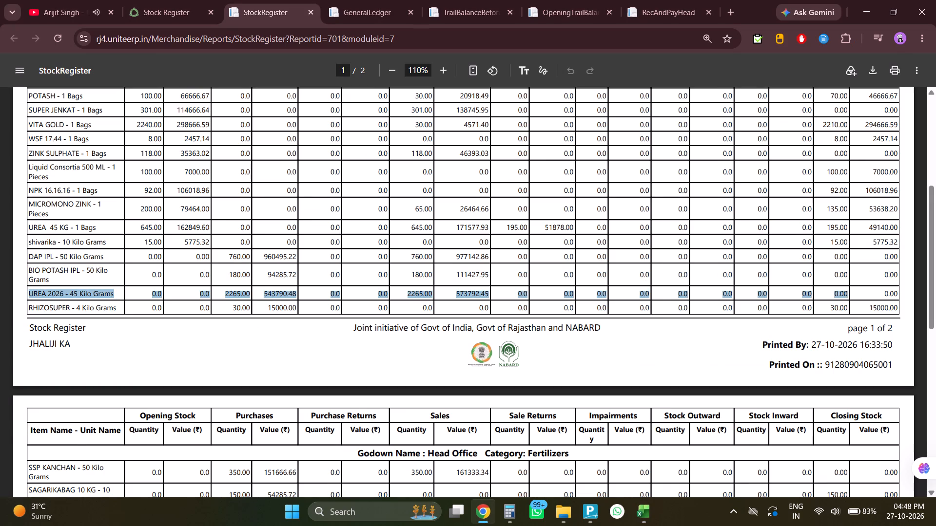
# Check the UREA row's opening and ERP purchase quantities in Excel against the urea items in Chrome's StockRegister report.
pyautogui.click(84, 236)
pyautogui.press('Right')
pyautogui.press('Right')
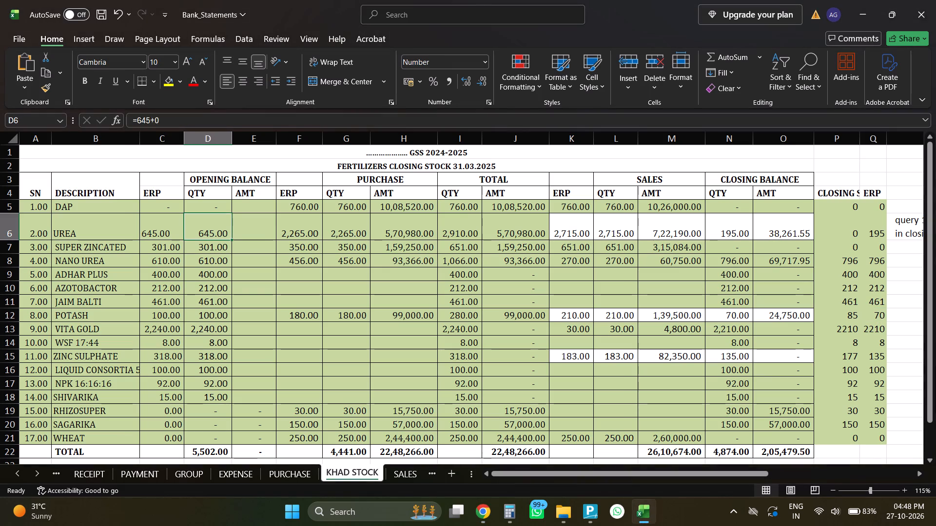
pyautogui.press('Right')
pyautogui.press('Right')
pyautogui.hotkey('alt', 'Tab')
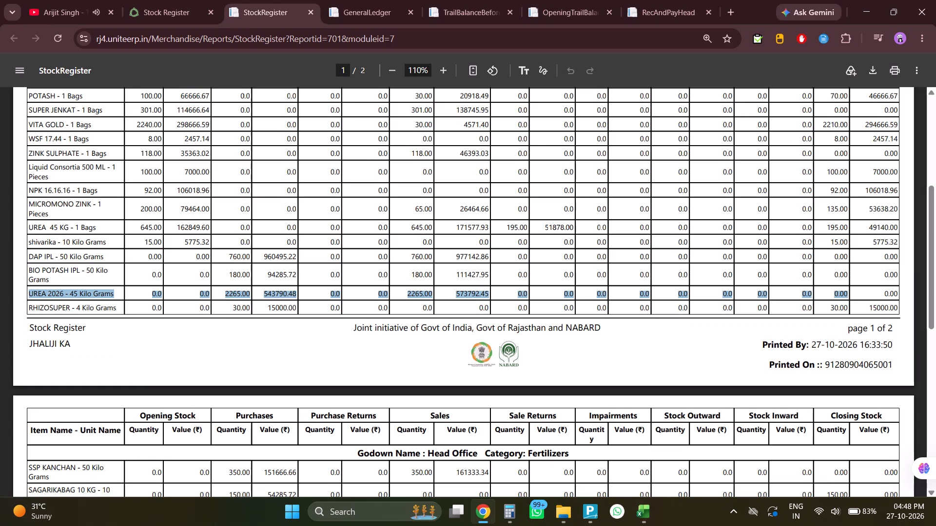
pyautogui.hotkey('alt', 'Tab')
# Compare the UREA row's ERP sales quantity in Excel with the urea items' sales and sale returns in Chrome's StockRegister report.
pyautogui.press('Right')
pyautogui.press('Right')
pyautogui.press('Right')
pyautogui.press('Right')
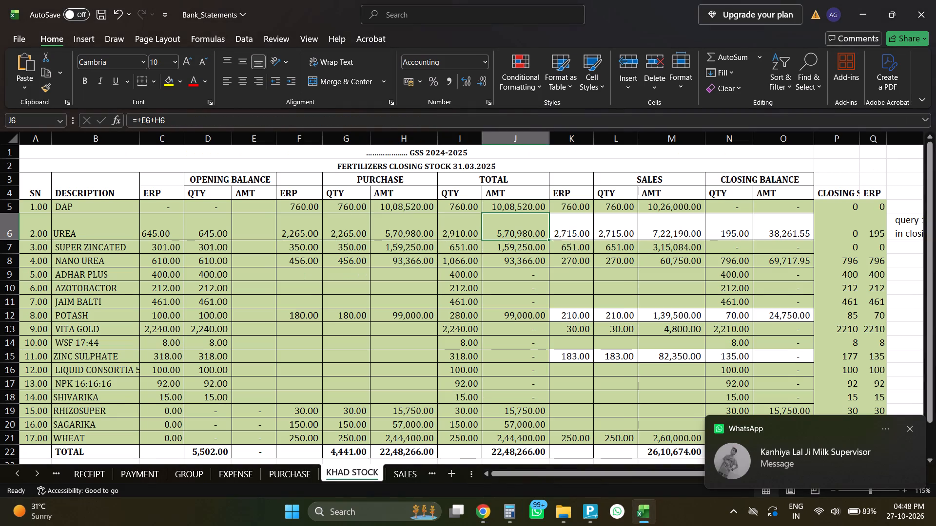
pyautogui.press('Right')
pyautogui.hotkey('alt', 'Tab')
pyautogui.hotkey('alt', 'Tab')
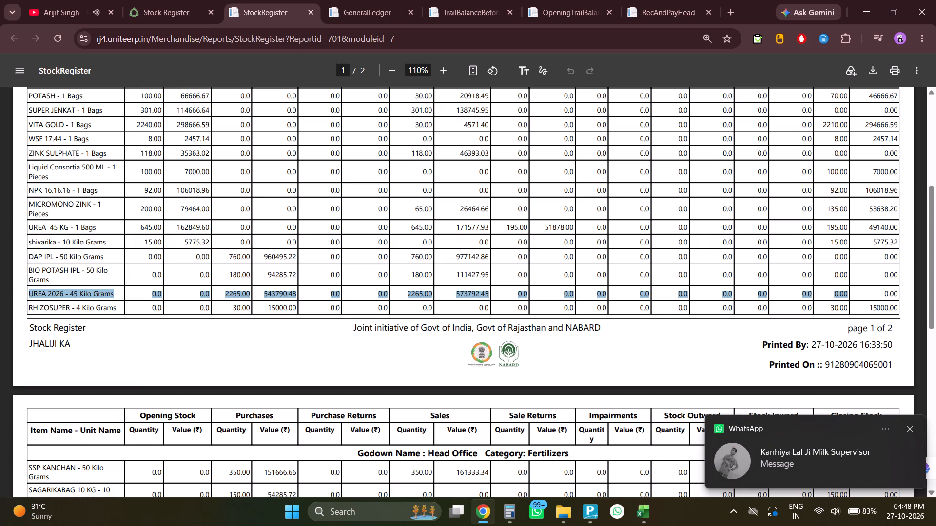
pyautogui.hotkey('alt', 'Tab')
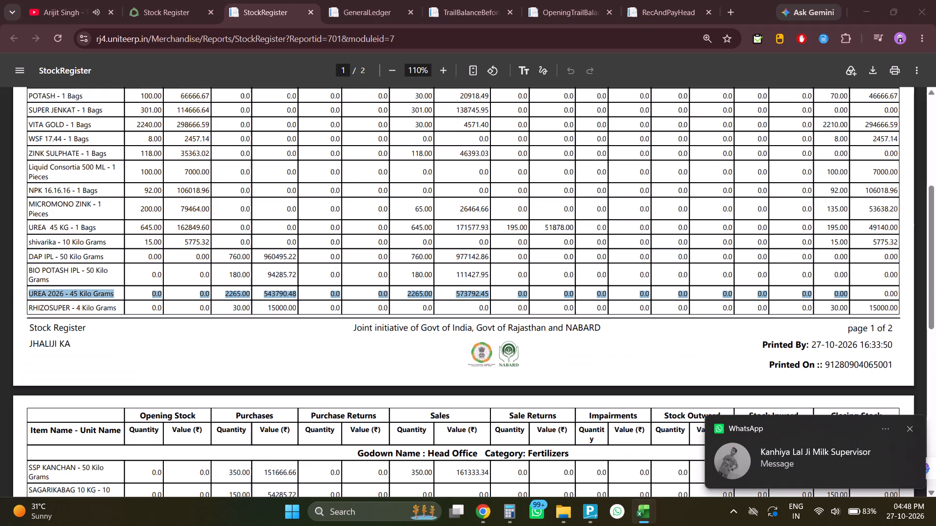
pyautogui.hotkey('alt', 'Tab')
# Rewrite the UREA row's closing-stock ERP value in cell Q6 as the formula +195+0.
pyautogui.press('Right')
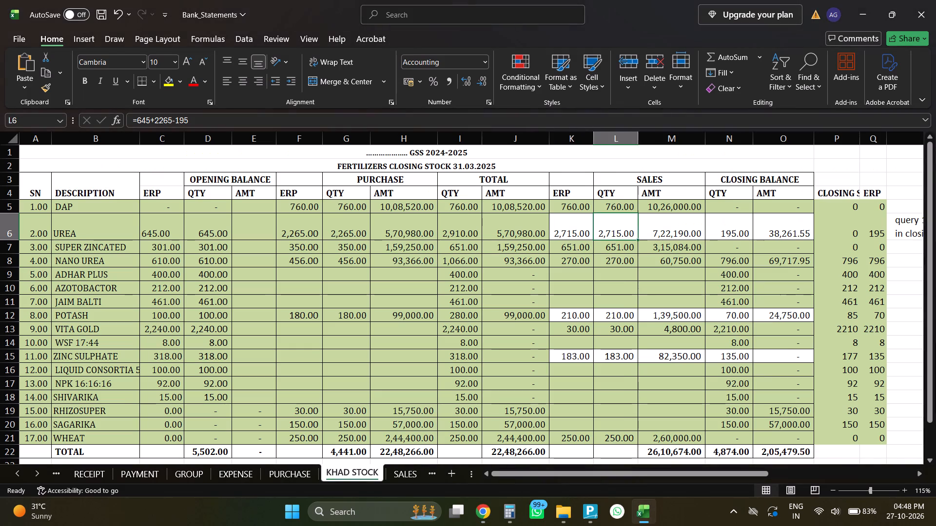
pyautogui.press('Right')
pyautogui.press('Right')
pyautogui.press('Right')
pyautogui.press('Right')
pyautogui.press('Right')
pyautogui.press('F2')
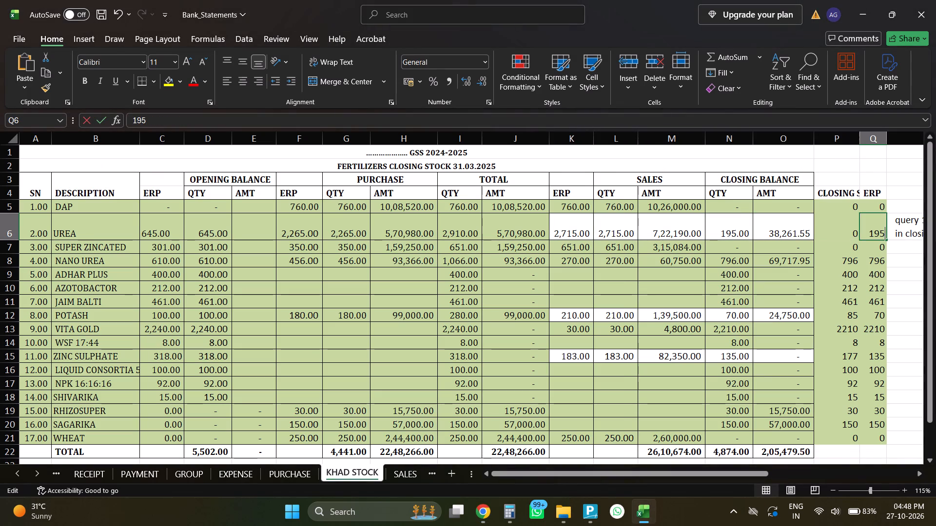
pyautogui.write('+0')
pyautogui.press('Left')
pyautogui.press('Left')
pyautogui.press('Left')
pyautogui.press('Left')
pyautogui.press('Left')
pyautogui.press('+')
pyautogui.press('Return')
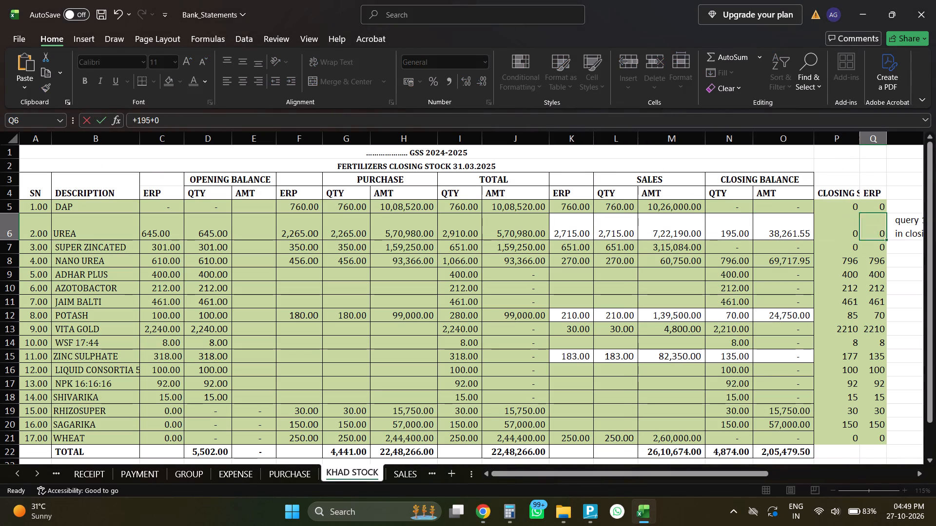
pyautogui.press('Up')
# Switch to Chrome's StockRegister report to check the closing quantities of the urea items.
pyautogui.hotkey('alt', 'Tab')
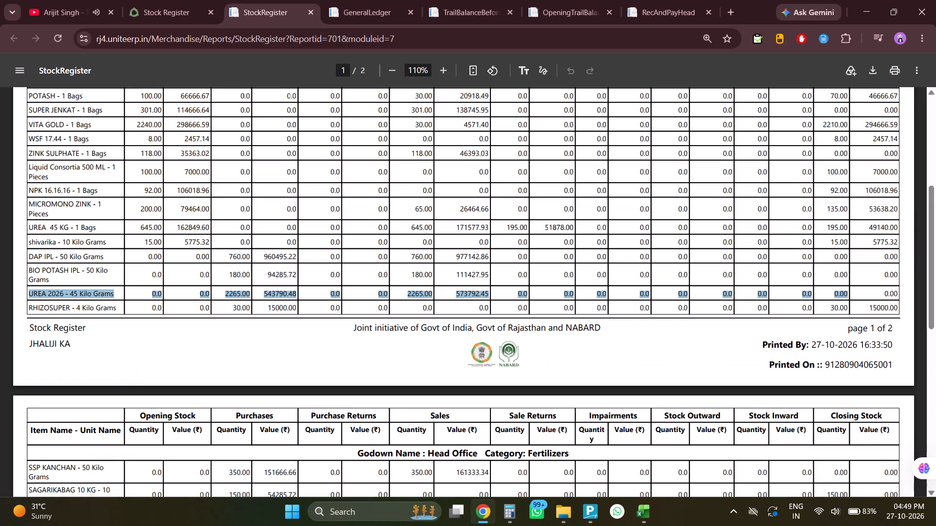
# Highlight the RHIZOSUPER row in the StockRegister report and compare its opening and purchase quantities with Excel's RHIZOSUPER row.
pyautogui.moveTo(26, 308); pyautogui.dragTo(434, 317)
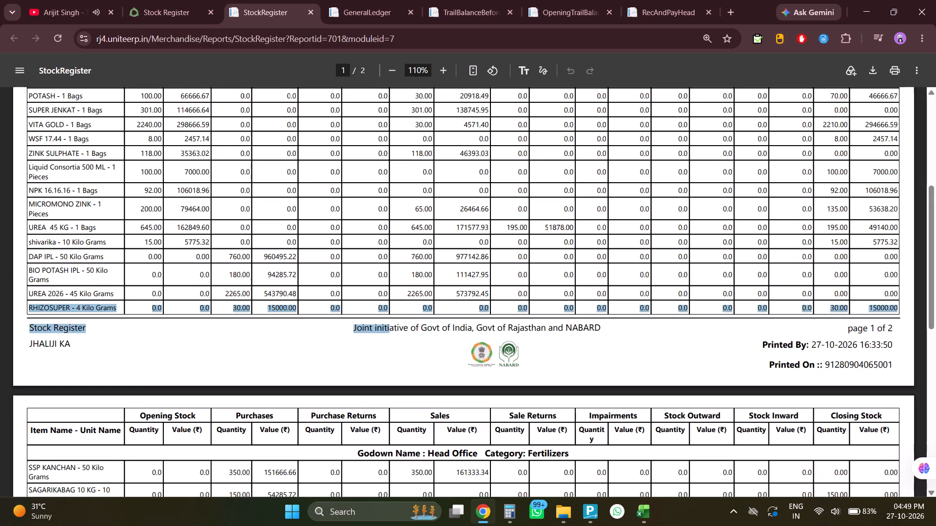
pyautogui.moveTo(434, 317); pyautogui.dragTo(901, 311)
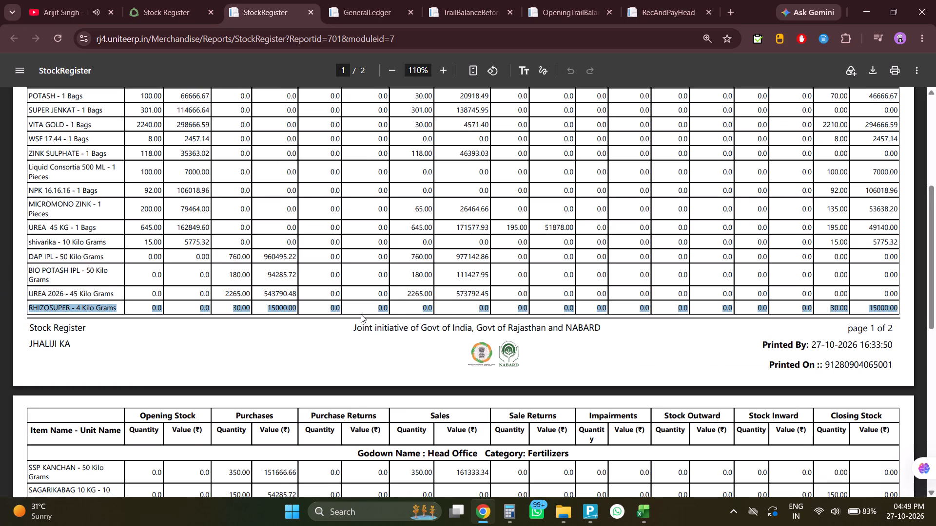
pyautogui.hotkey('alt', 'Tab')
pyautogui.click(82, 413)
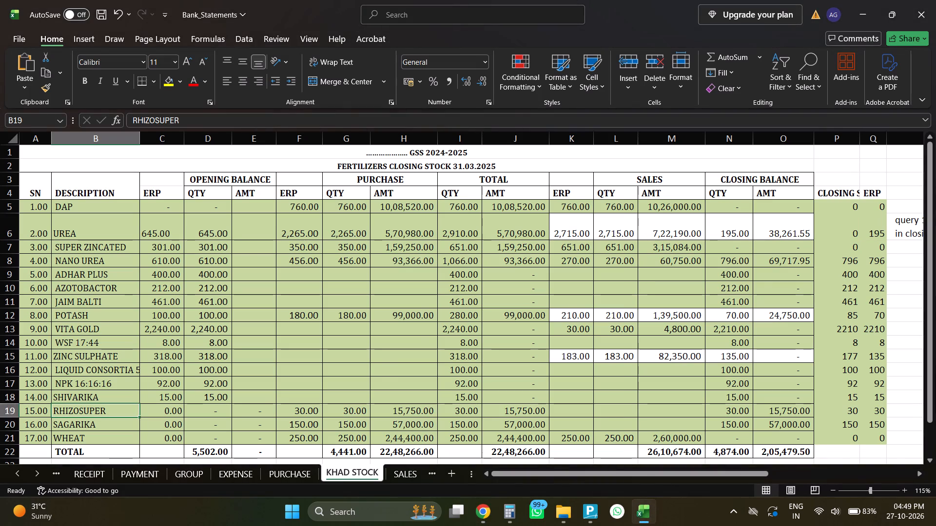
pyautogui.hotkey('alt', 'Tab')
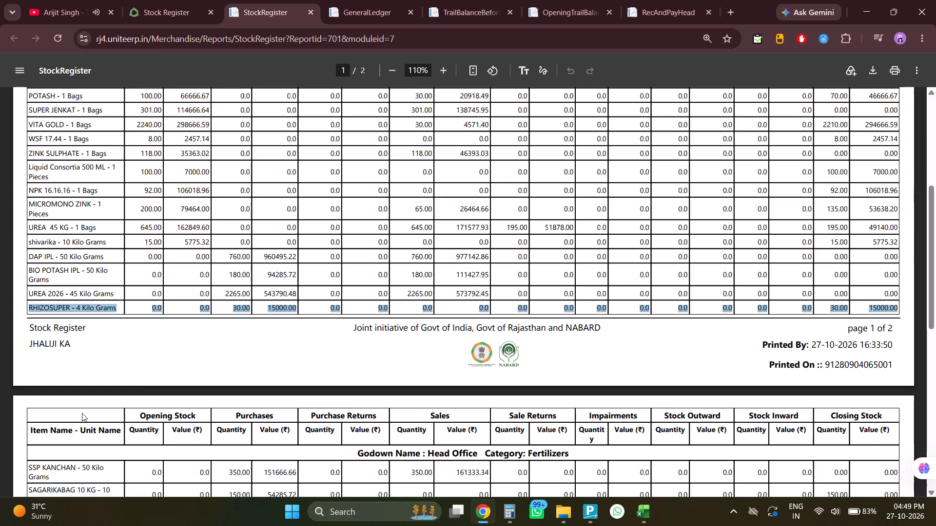
pyautogui.hotkey('alt', 'Tab')
pyautogui.press('Right')
pyautogui.press('Right')
pyautogui.hotkey('alt', 'Tab')
pyautogui.hotkey('alt', 'Tab')
pyautogui.press('Right')
pyautogui.press('Right')
pyautogui.hotkey('alt', 'Tab')
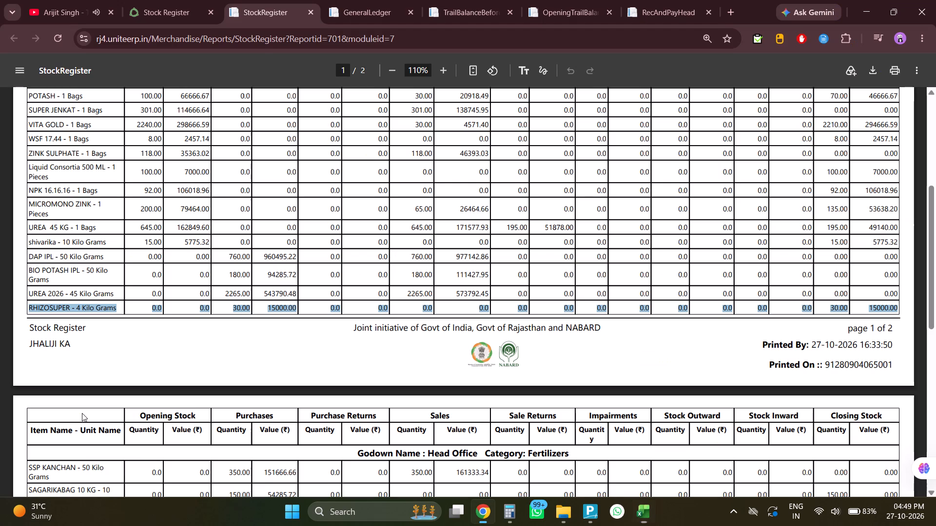
pyautogui.hotkey('alt', 'Tab')
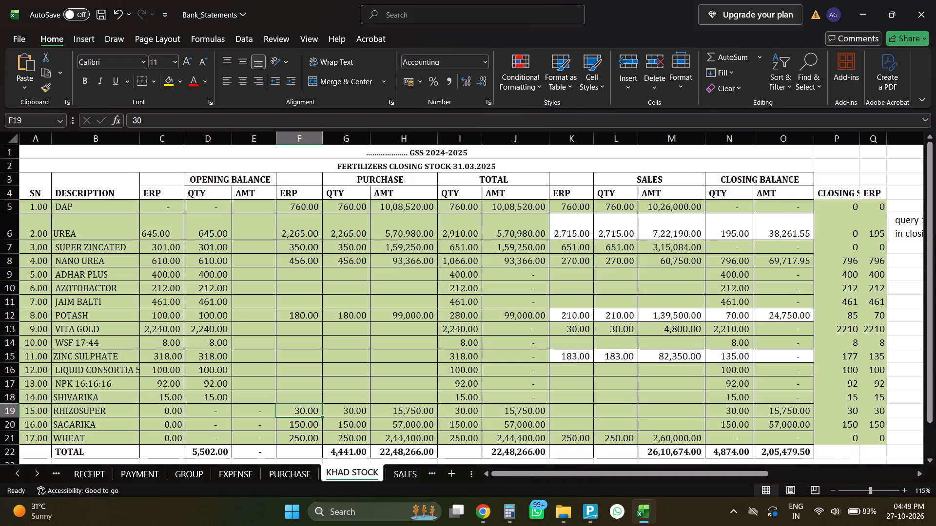
# Check the sales and closing ERP quantities across Excel's RHIZOSUPER row.
pyautogui.press('Right')
pyautogui.press('Right')
pyautogui.press('Right')
pyautogui.press('Right')
pyautogui.press('Right')
pyautogui.press('Right')
pyautogui.press('Right')
pyautogui.press('Right')
pyautogui.press('Right')
pyautogui.press('Right')
pyautogui.press('Right')
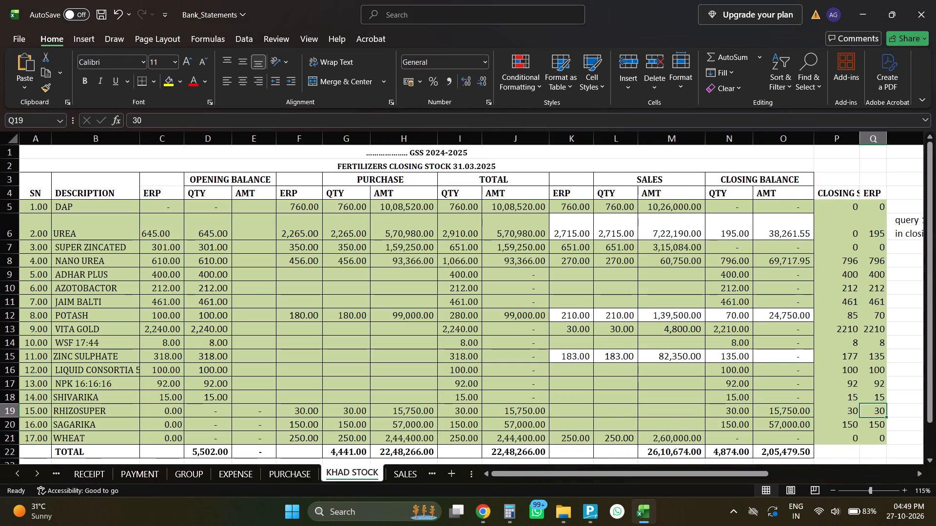
# Highlight SSP KANCHAN on page 2 of Chrome's StockRegister report and compare its opening and purchase quantities with Excel's SUPER ZINCATED row.
pyautogui.hotkey('alt', 'Tab')
pyautogui.scroll(-2, 11, 420)
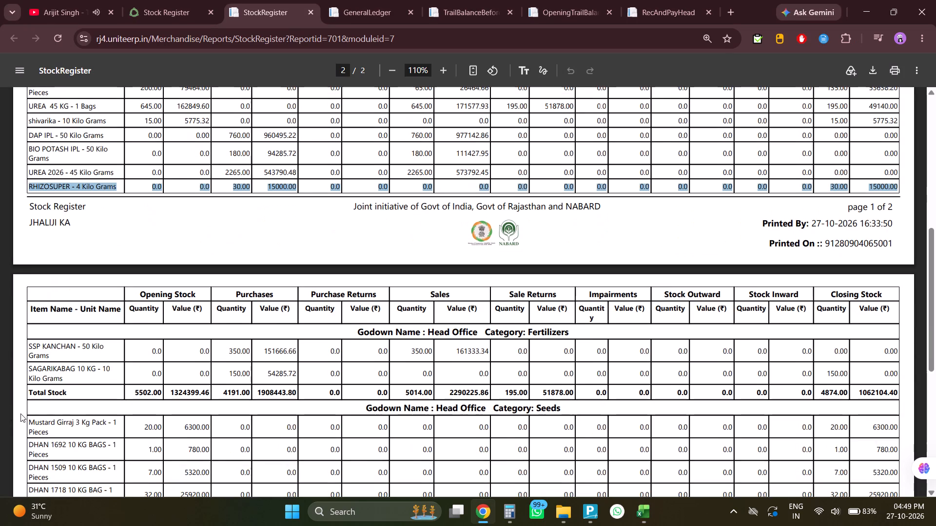
pyautogui.moveTo(28, 347); pyautogui.dragTo(706, 330)
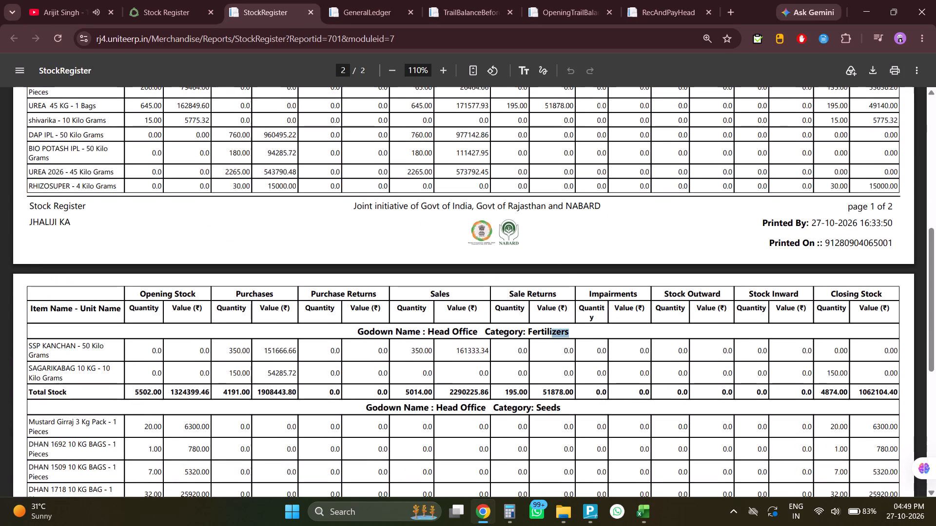
pyautogui.moveTo(706, 330); pyautogui.dragTo(893, 346)
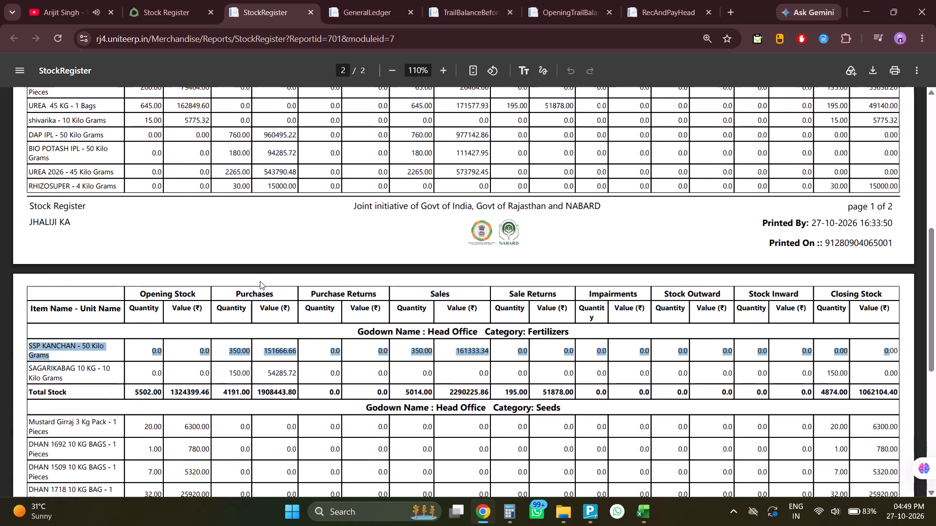
pyautogui.hotkey('alt', 'Tab')
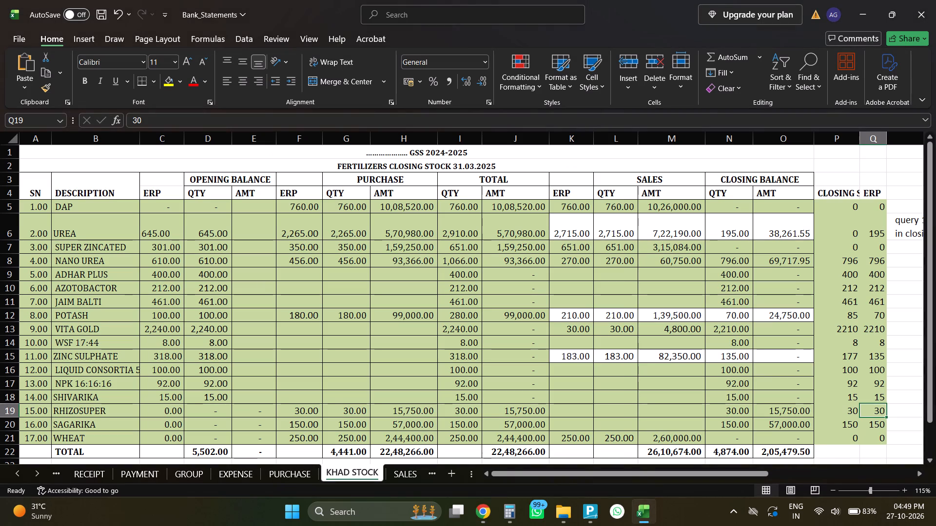
pyautogui.click(77, 247)
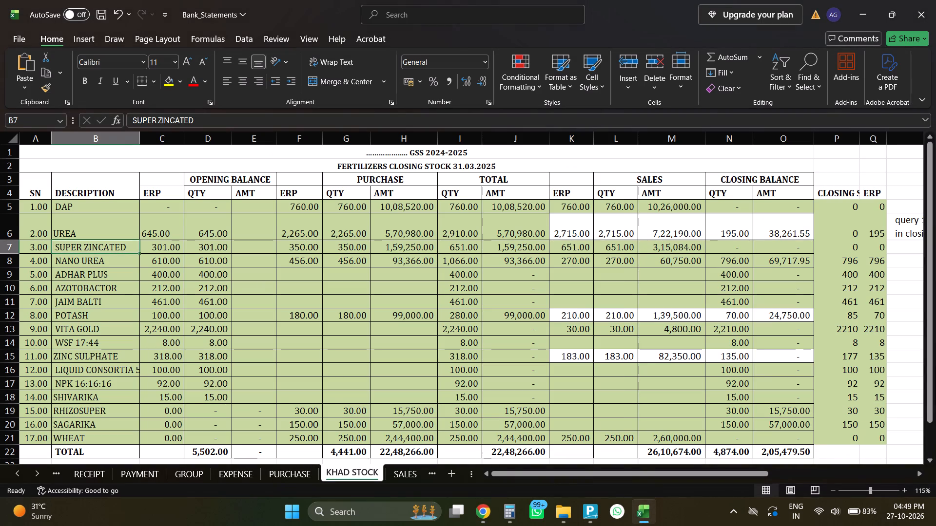
pyautogui.press('Right')
pyautogui.hotkey('alt', 'Tab')
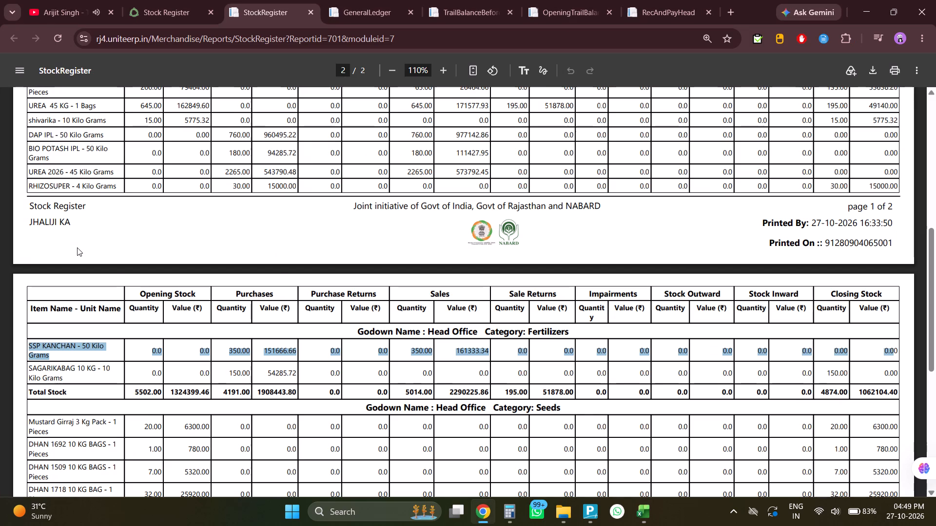
pyautogui.hotkey('alt', 'Tab')
pyautogui.press('Right')
pyautogui.press('Right')
pyautogui.press('Right')
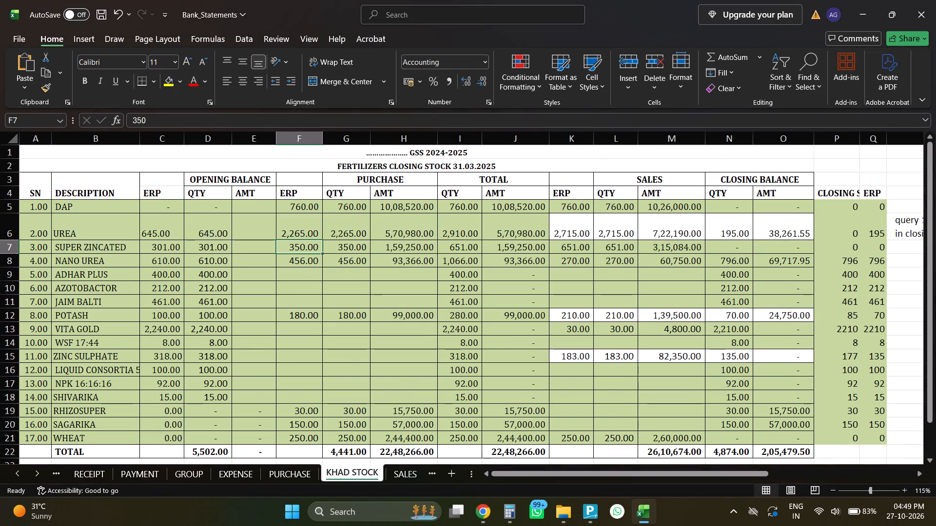
pyautogui.hotkey('alt', 'Tab')
pyautogui.hotkey('alt', 'Tab')
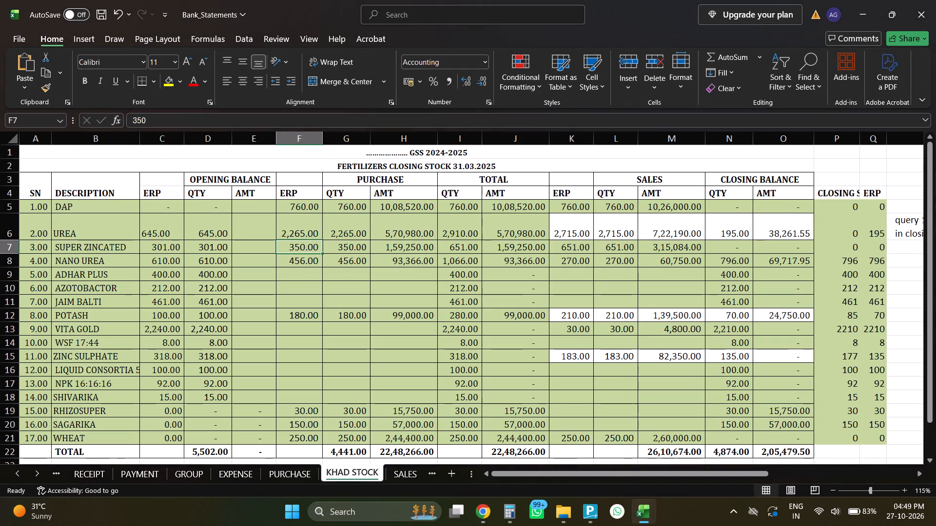
# Compare the SUPER ZINCATED row's ERP sales and closing quantities in Excel with SSP KANCHAN in Chrome's StockRegister report.
pyautogui.press('Right')
pyautogui.press('Right')
pyautogui.press('Right')
pyautogui.press('Right')
pyautogui.press('Right')
pyautogui.press('Right')
pyautogui.press('Left')
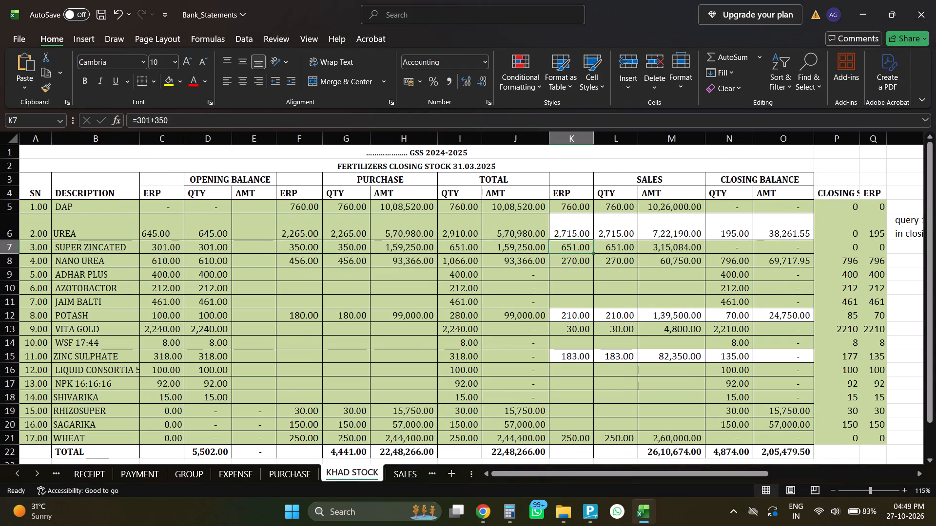
pyautogui.hotkey('alt', 'Tab')
pyautogui.hotkey('alt', 'Tab')
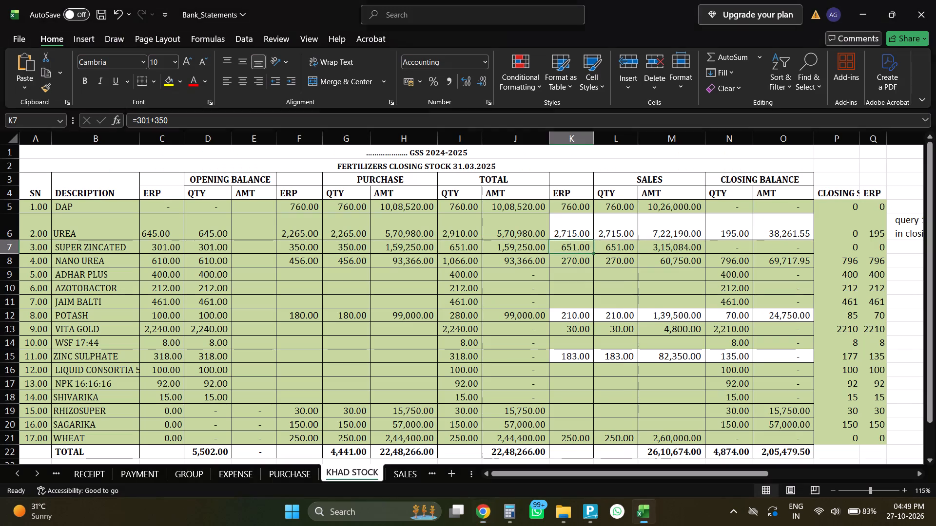
pyautogui.press('Right')
pyautogui.press('Right')
pyautogui.press('Right')
pyautogui.press('Right')
pyautogui.press('Right')
pyautogui.press('Right')
pyautogui.hotkey('alt', 'Tab')
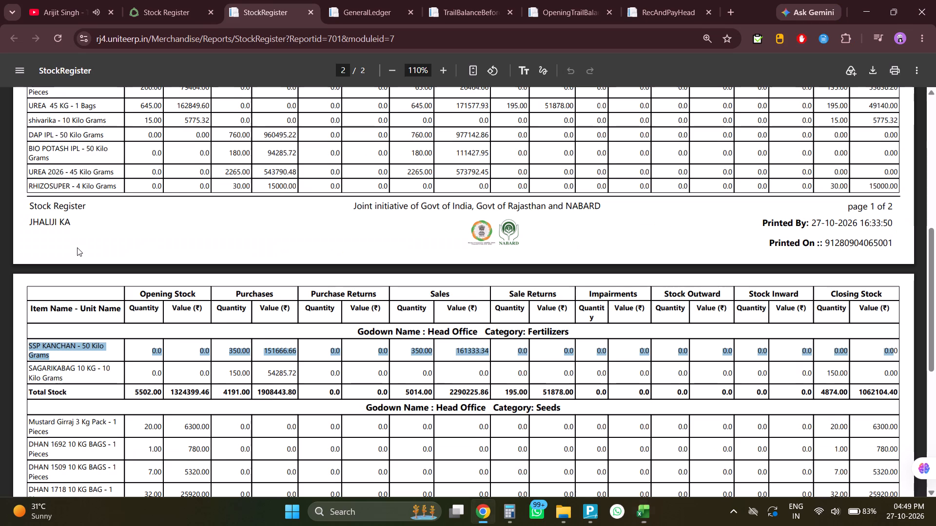
# Highlight SAGARIKABAG 10 KG on page 2 of Chrome's StockRegister report and compare its opening and purchase quantities with Excel's SAGARIKA row.
pyautogui.scroll(-2, 62, 330)
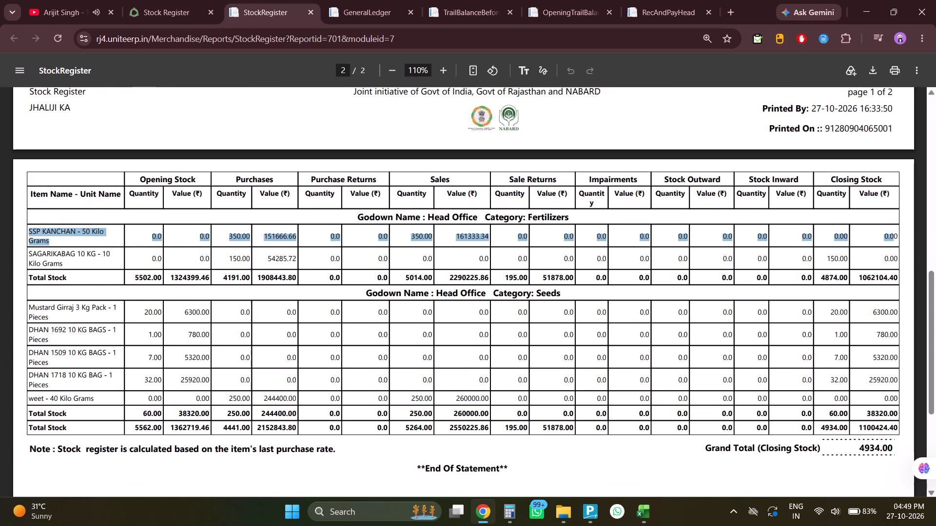
pyautogui.moveTo(32, 252); pyautogui.dragTo(925, 252)
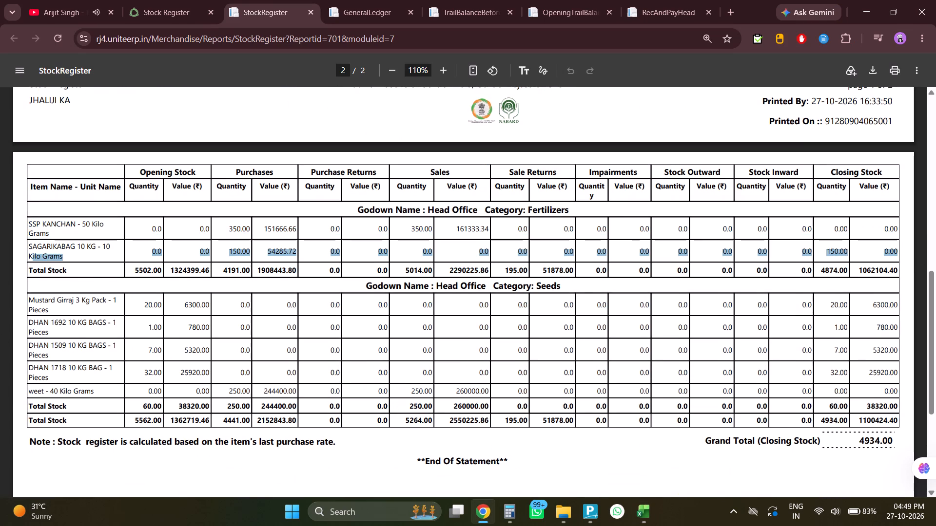
pyautogui.hotkey('alt', 'Tab')
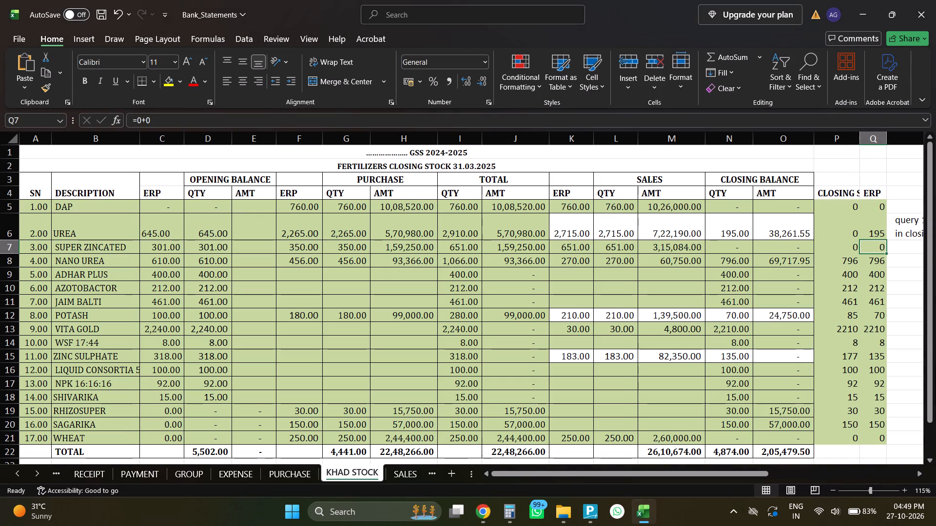
pyautogui.click(78, 427)
pyautogui.hotkey('alt', 'Tab')
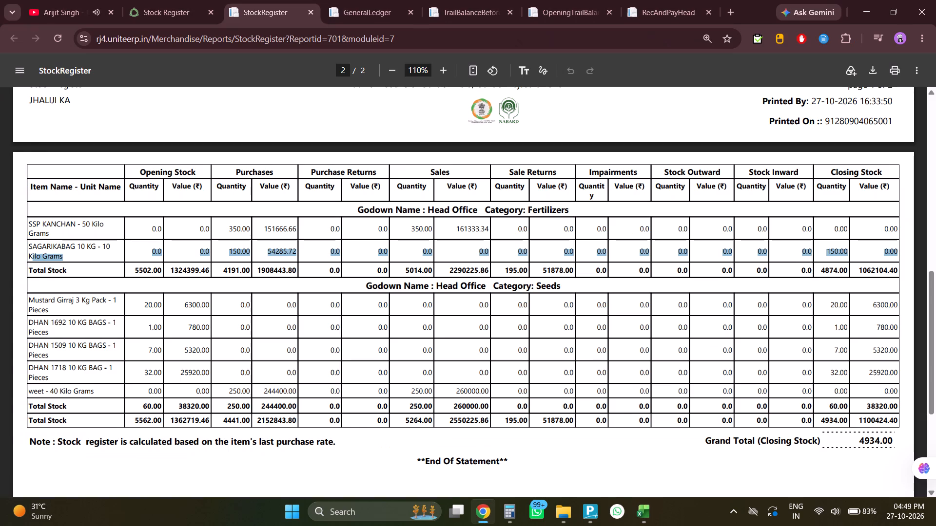
pyautogui.hotkey('alt', 'Tab')
pyautogui.press('Right')
pyautogui.press('Right')
pyautogui.press('Right')
pyautogui.press('Right')
pyautogui.hotkey('alt', 'Tab')
pyautogui.hotkey('alt', 'Tab')
# Check the sales and closing quantities across Excel's SAGARIKA row against SAGARIKABAG 10 KG in Chrome's StockRegister report.
pyautogui.press('Right')
pyautogui.press('Right')
pyautogui.press('Right')
pyautogui.press('Right')
pyautogui.press('Right')
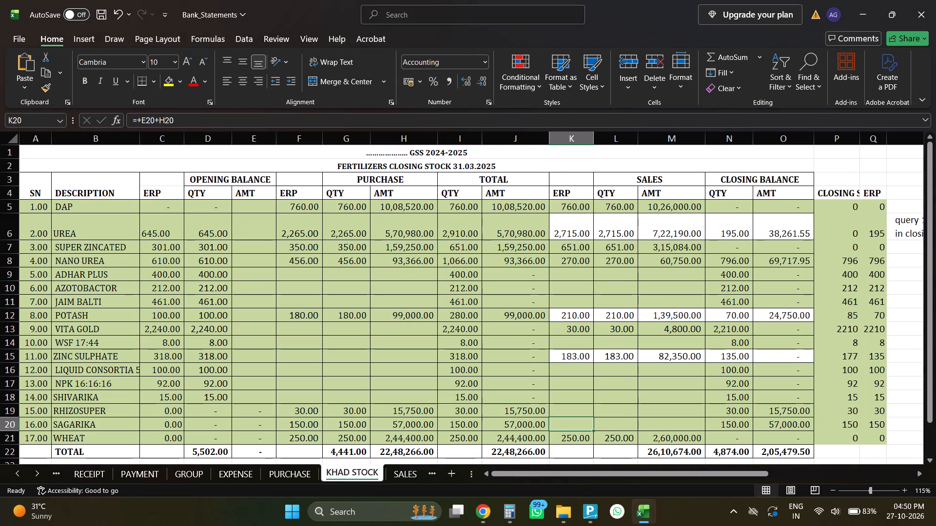
pyautogui.press('Right')
pyautogui.press('Right')
pyautogui.press('Right')
pyautogui.press('Right')
pyautogui.press('Right')
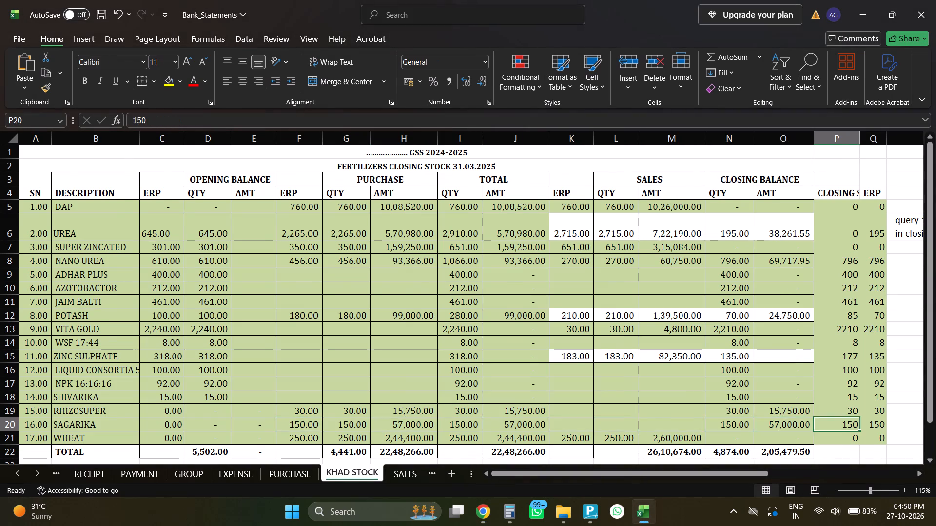
pyautogui.hotkey('alt', 'Tab')
pyautogui.hotkey('alt', 'Tab')
# Highlight the weet row under Seeds in Chrome's StockRegister report and compare it with Excel's WHEAT row.
pyautogui.hotkey('alt', 'Tab')
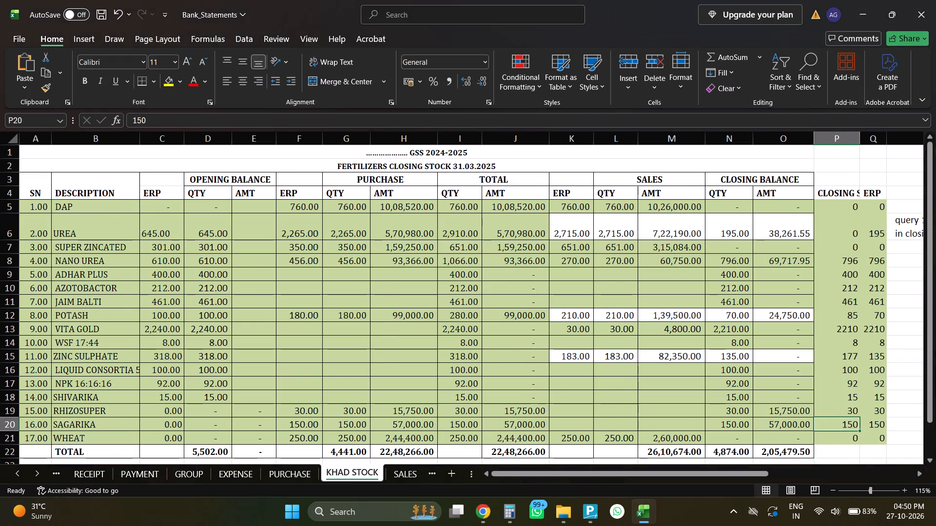
pyautogui.scroll(-1, 34, 367)
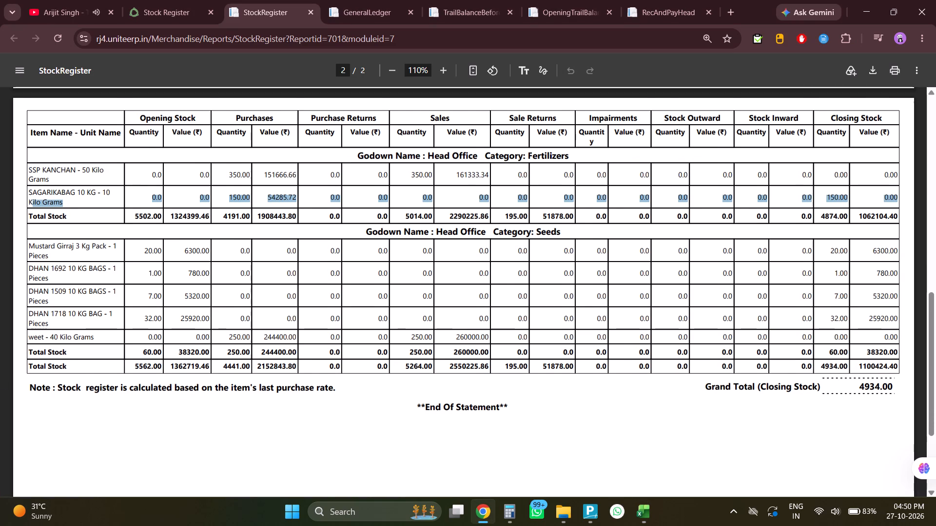
pyautogui.moveTo(54, 329); pyautogui.dragTo(381, 335)
pyautogui.hotkey('alt', 'Tab')
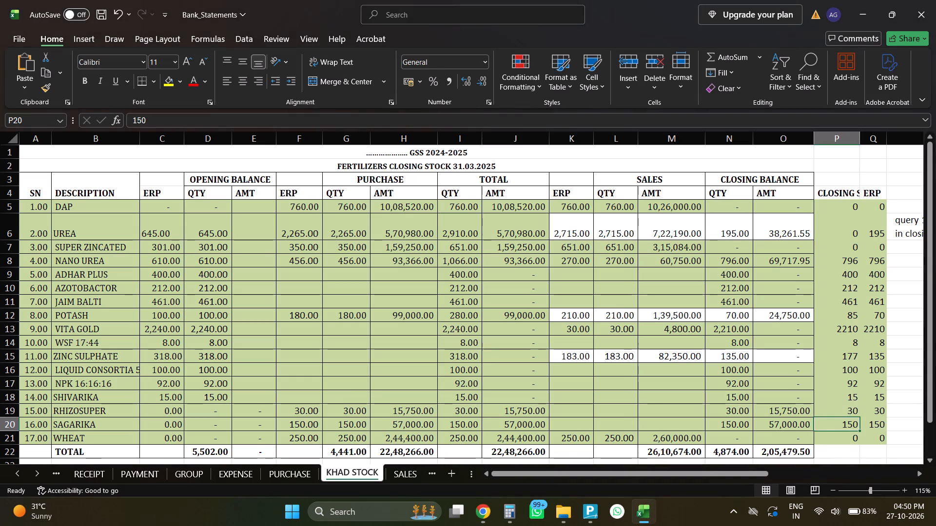
pyautogui.hotkey('alt', 'Tab')
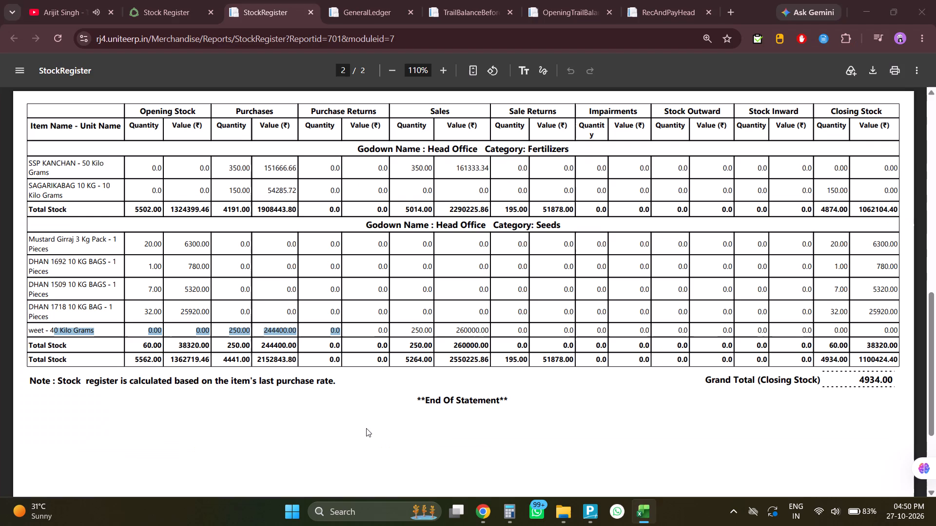
pyautogui.hotkey('alt', 'Tab')
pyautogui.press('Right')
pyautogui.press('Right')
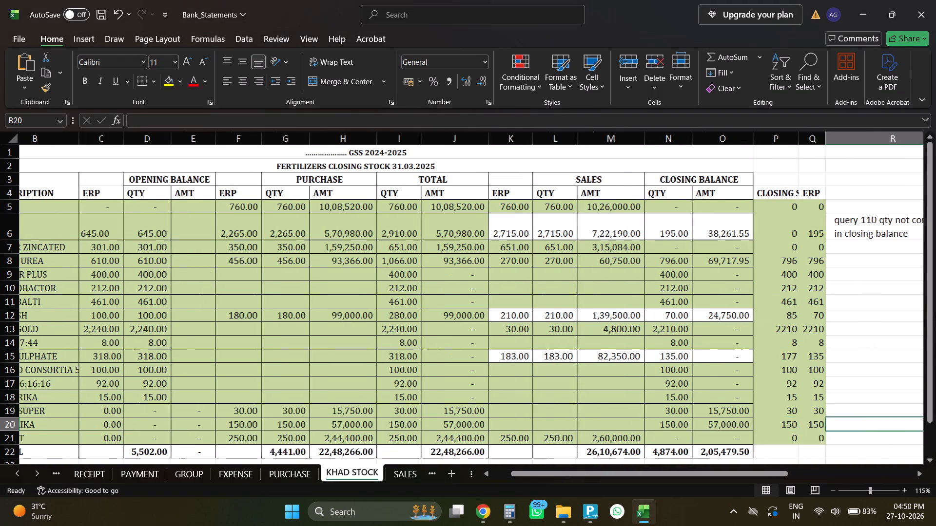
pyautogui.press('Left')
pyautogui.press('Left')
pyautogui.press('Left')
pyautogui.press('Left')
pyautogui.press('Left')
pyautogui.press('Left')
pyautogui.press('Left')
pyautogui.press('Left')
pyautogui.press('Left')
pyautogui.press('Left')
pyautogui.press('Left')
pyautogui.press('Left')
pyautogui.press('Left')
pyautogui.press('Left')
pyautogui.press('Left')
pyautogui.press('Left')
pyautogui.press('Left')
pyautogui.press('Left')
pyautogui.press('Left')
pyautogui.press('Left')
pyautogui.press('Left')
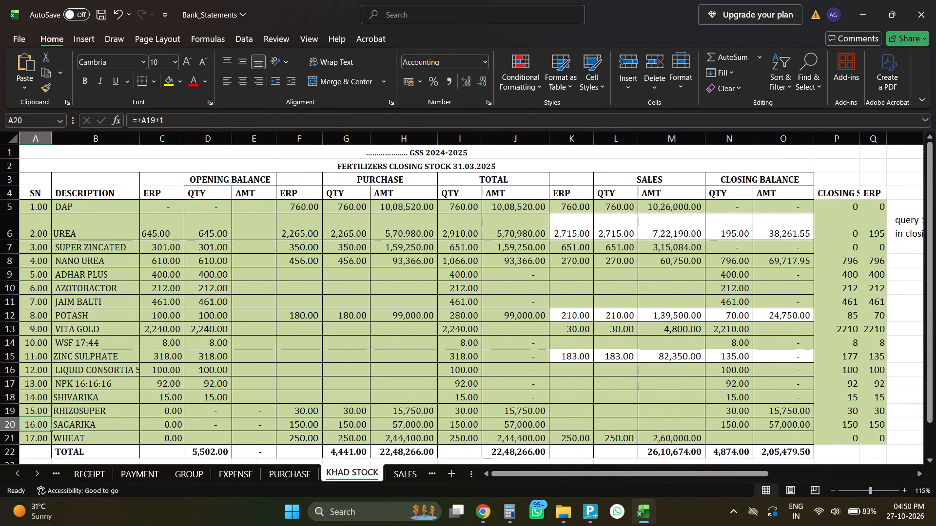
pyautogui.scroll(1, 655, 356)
# Start downloading the StockRegister report from Chrome, choosing D:\Varsha\ERP\WORKING\JHALI JI KA BARANA GSS as the destination folder.
pyautogui.hotkey('alt', 'Tab')
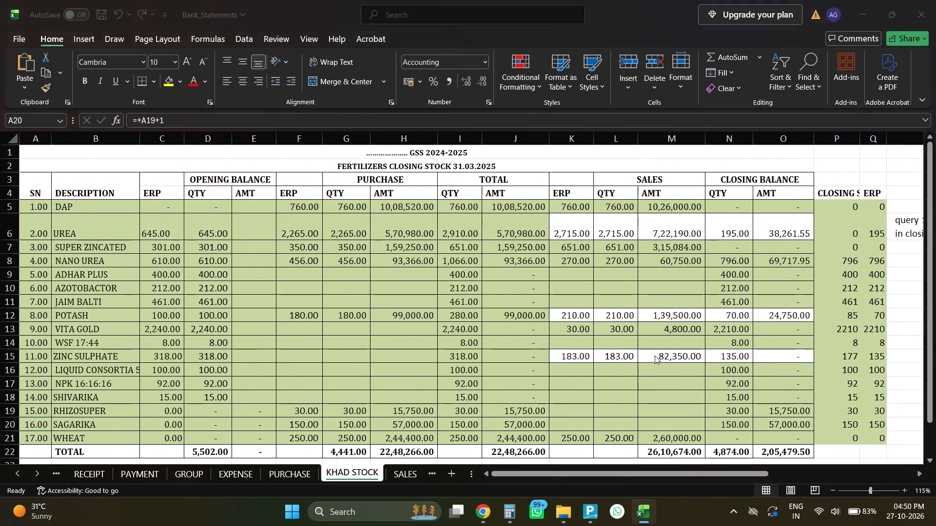
pyautogui.scroll(20, 424, 307)
pyautogui.scroll(3, 424, 307)
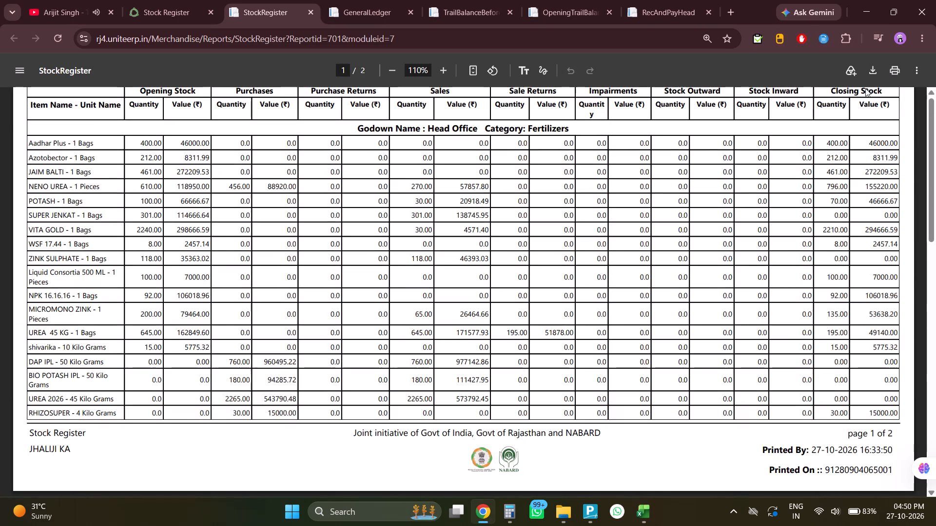
pyautogui.click(868, 70)
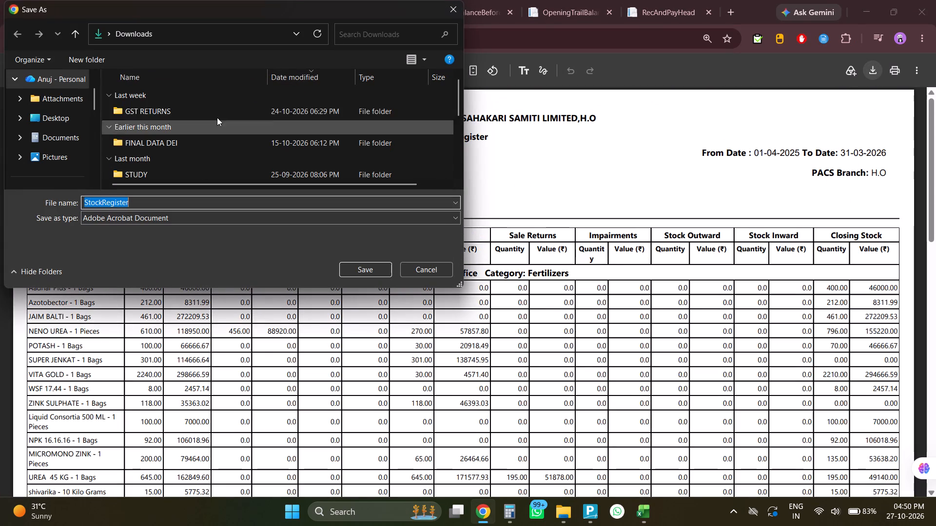
pyautogui.scroll(-4, 63, 123)
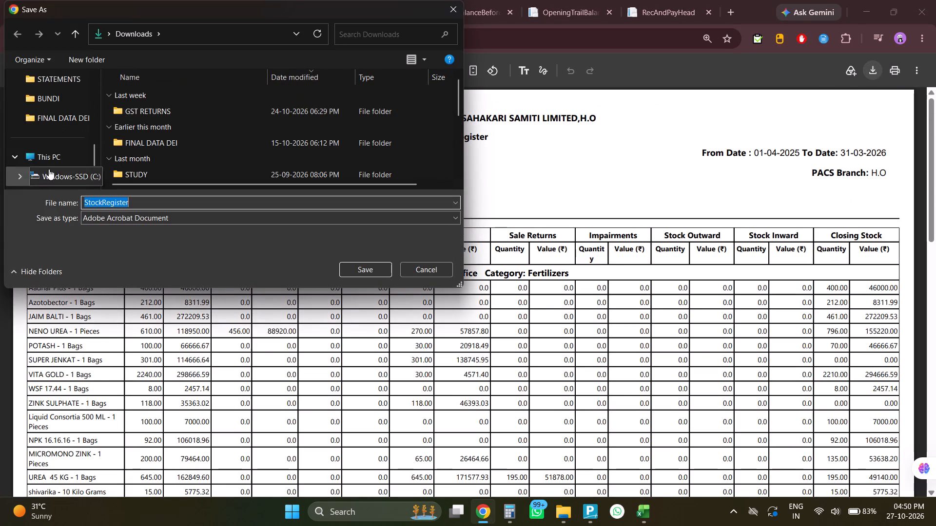
pyautogui.scroll(-3, 51, 167)
pyautogui.click(59, 140)
pyautogui.doubleClick(143, 110)
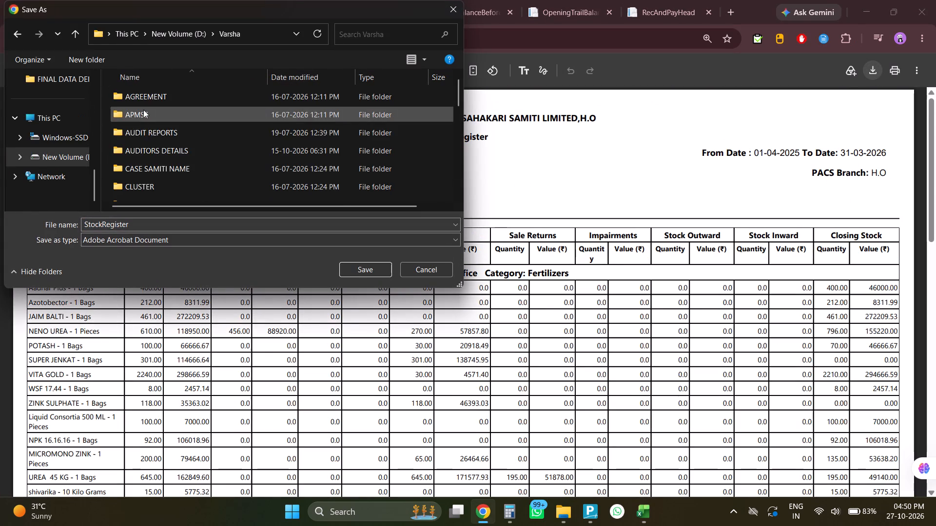
pyautogui.scroll(-4, 161, 133)
pyautogui.scroll(1, 146, 121)
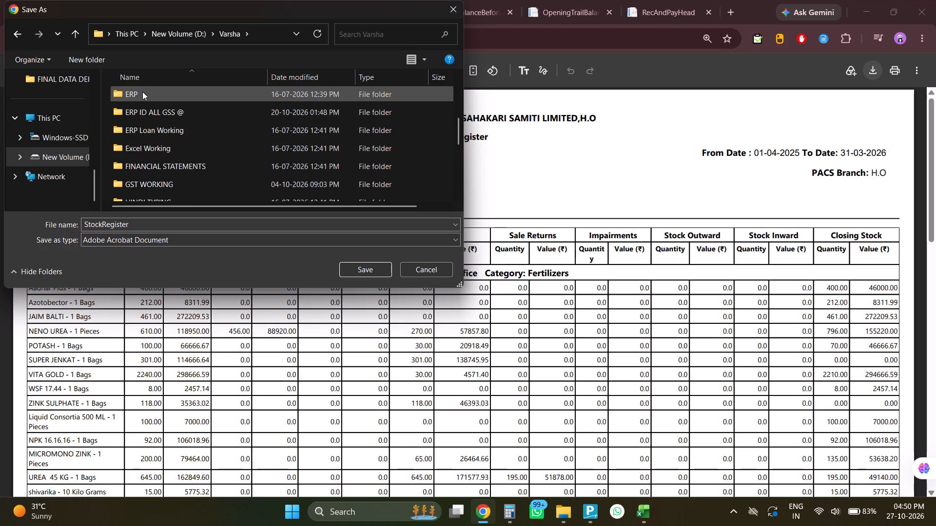
pyautogui.doubleClick(142, 92)
pyautogui.doubleClick(135, 130)
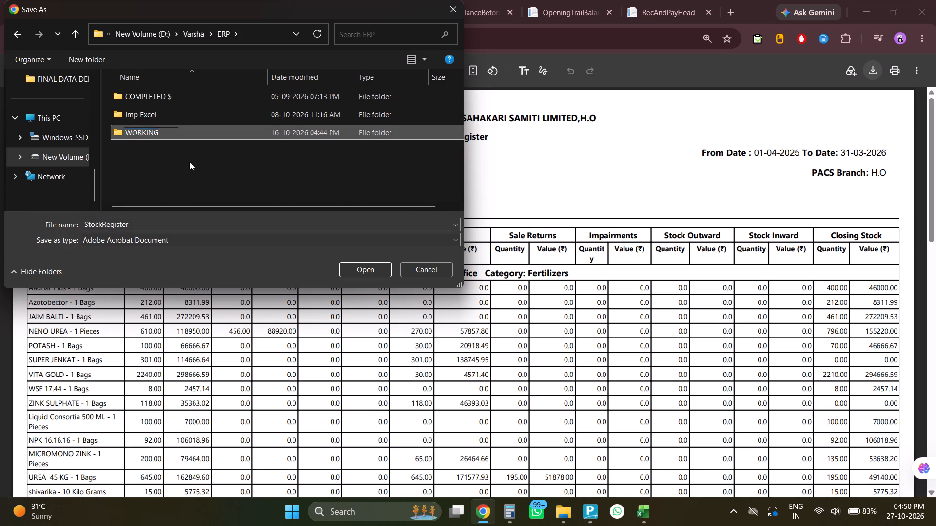
pyautogui.click(189, 162)
pyautogui.doubleClick(178, 130)
pyautogui.doubleClick(170, 116)
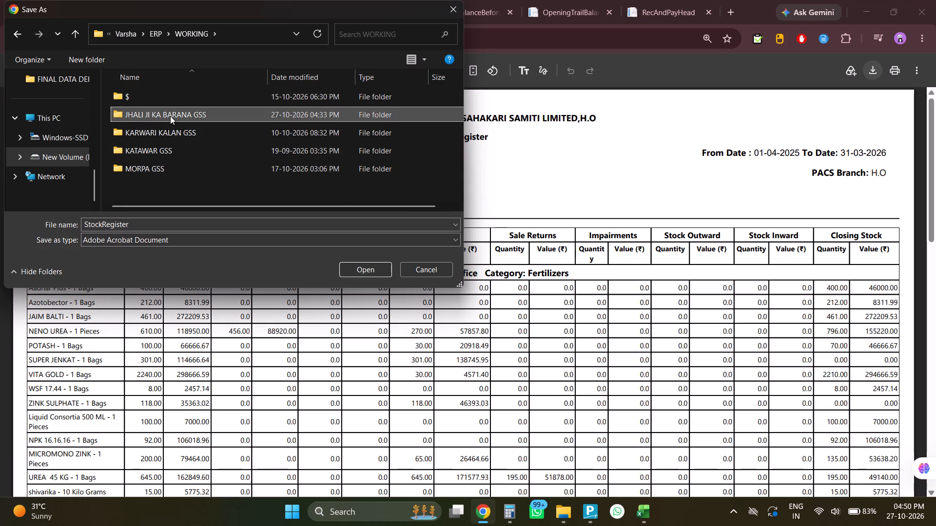
# Save the report PDF under the file name StockRegister 31-3-26.
pyautogui.click(177, 222)
pyautogui.press('Right')
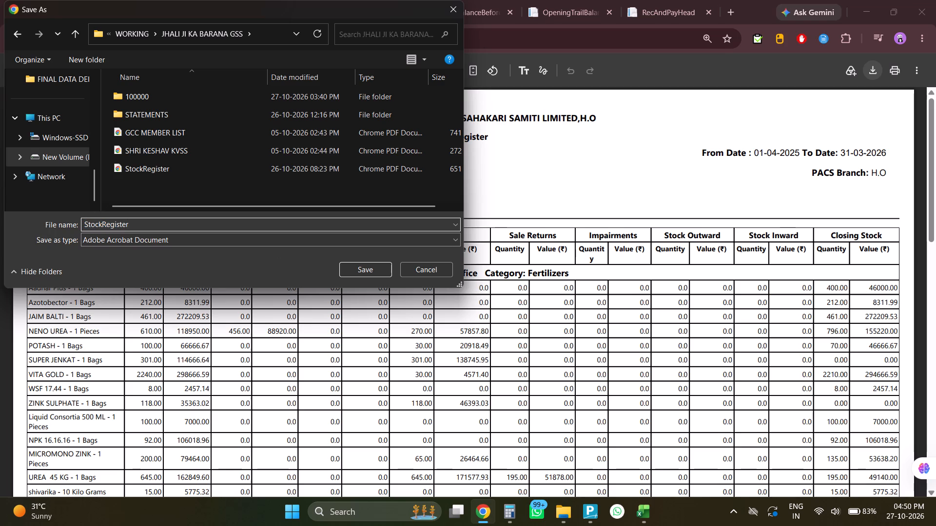
pyautogui.press('space')
pyautogui.write('31-3-26')
pyautogui.press('Return')
# Switch to File Explorer and delete the old StockRegister PDF from the JHALI JI KA BARANA GSS folder.
pyautogui.hotkey('alt', 'Tab')
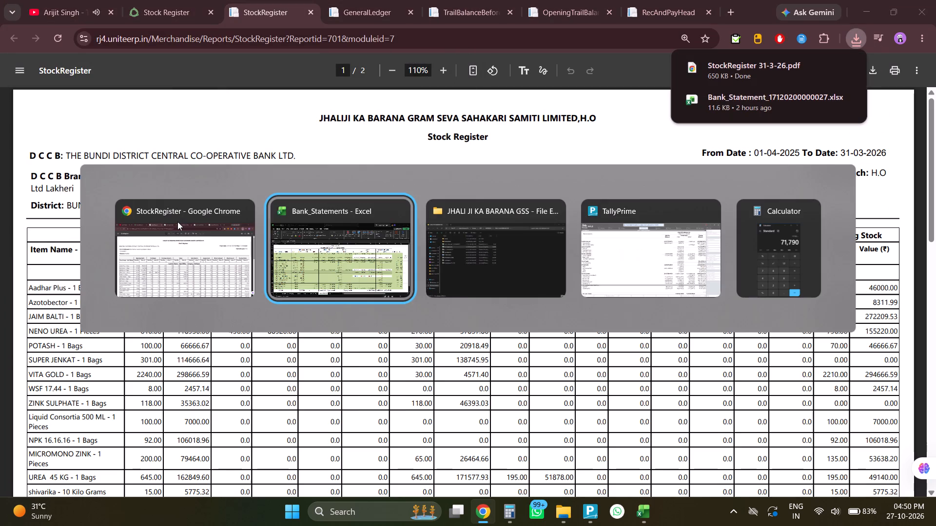
pyautogui.hotkey('alt', 'Tab')
pyautogui.click(146, 250)
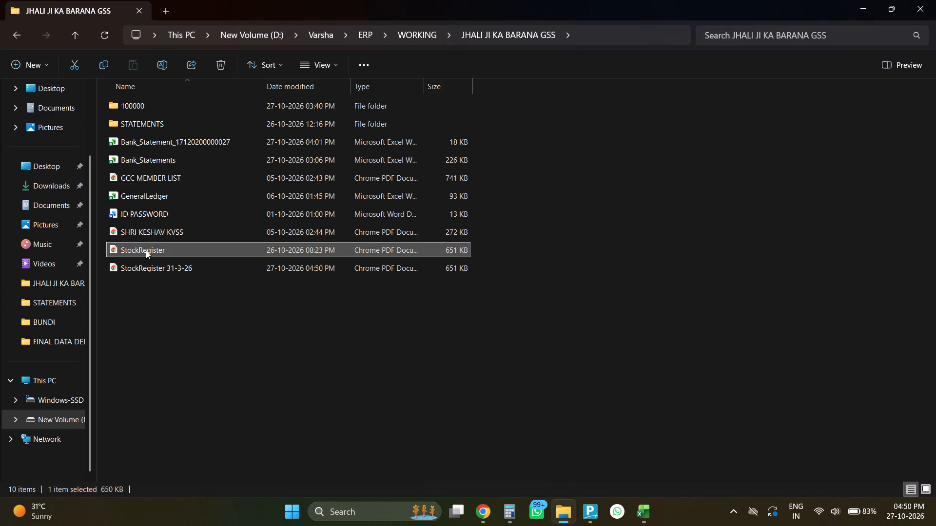
pyautogui.press('Delete')
pyautogui.press('Return')
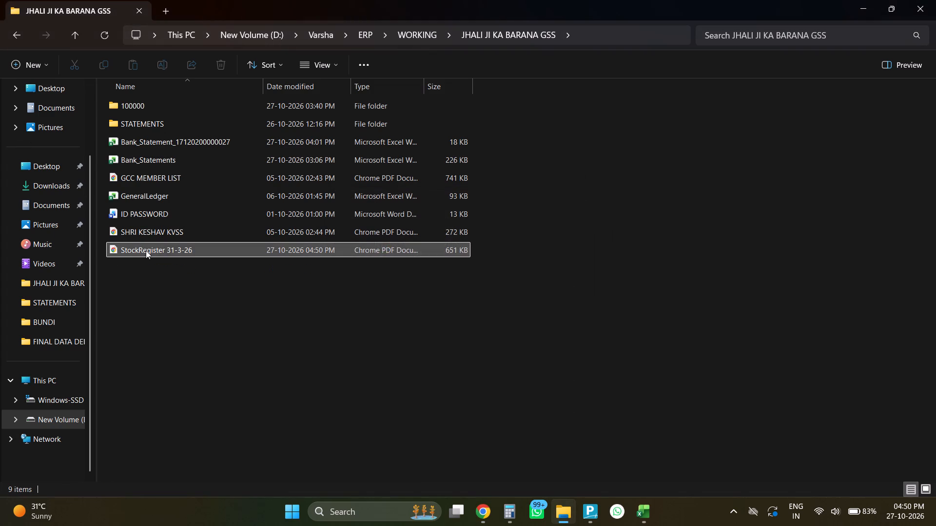
# Open the saved StockRegister 31-3-26 PDF in Chrome and look through both of its pages.
pyautogui.press('Down')
pyautogui.press('Up')
pyautogui.press('Down')
pyautogui.press('Return')
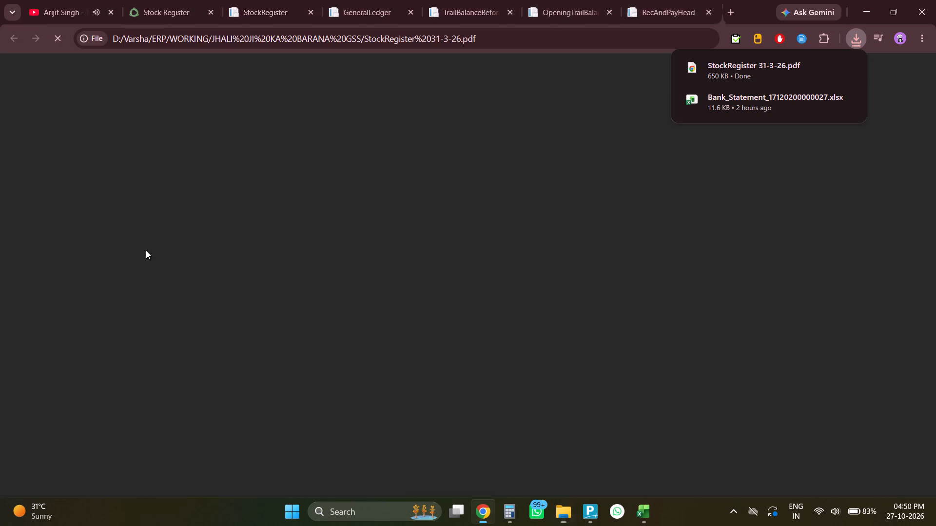
pyautogui.scroll(-17, 465, 390)
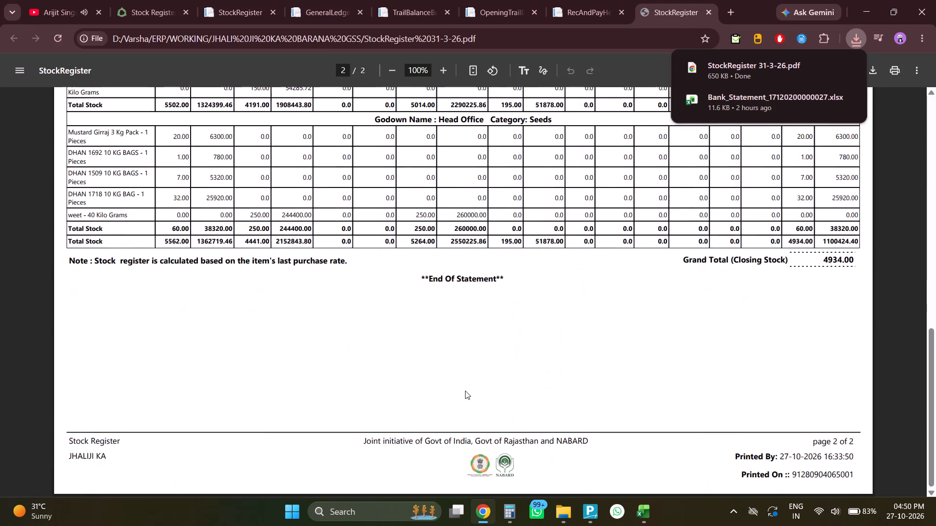
pyautogui.scroll(17, 465, 391)
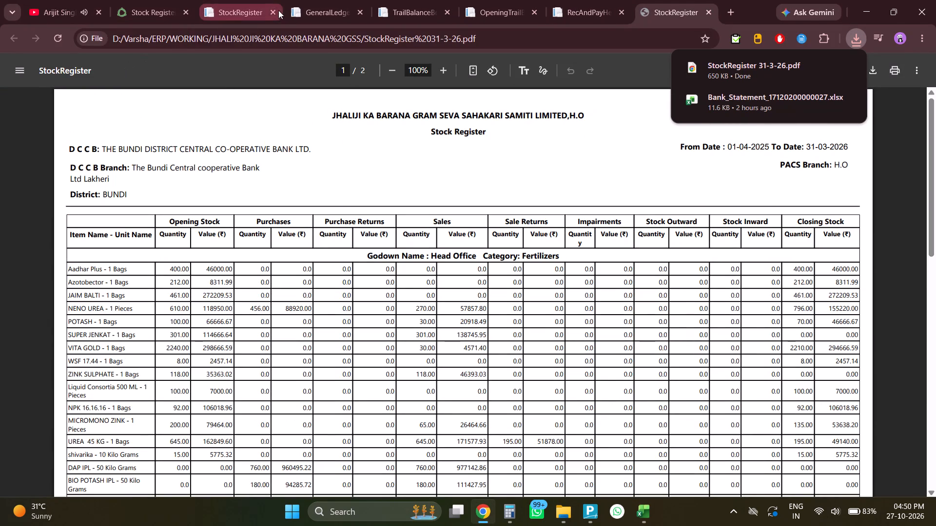
# Close the original online StockRegister report, keeping the locally saved copy open.
pyautogui.click(275, 9)
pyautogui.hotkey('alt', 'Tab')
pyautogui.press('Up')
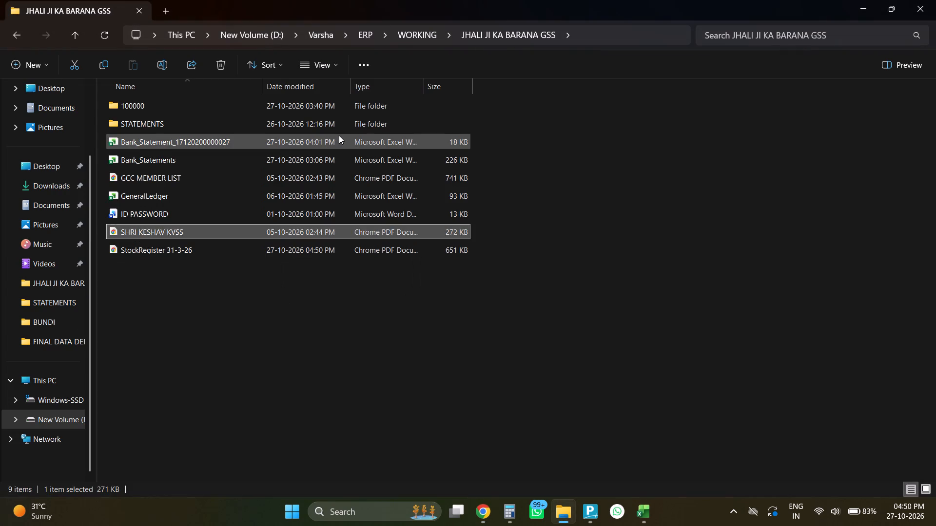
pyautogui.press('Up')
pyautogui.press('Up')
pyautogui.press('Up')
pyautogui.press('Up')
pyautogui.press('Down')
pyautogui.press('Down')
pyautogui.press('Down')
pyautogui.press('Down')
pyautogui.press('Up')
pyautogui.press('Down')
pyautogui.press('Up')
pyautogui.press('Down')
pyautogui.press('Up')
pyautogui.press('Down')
# Switch to the Bank_Statements workbook and fill the sales and closing balance cells K6:O15 with the table's light olive green.
pyautogui.hotkey('alt', 'Tab')
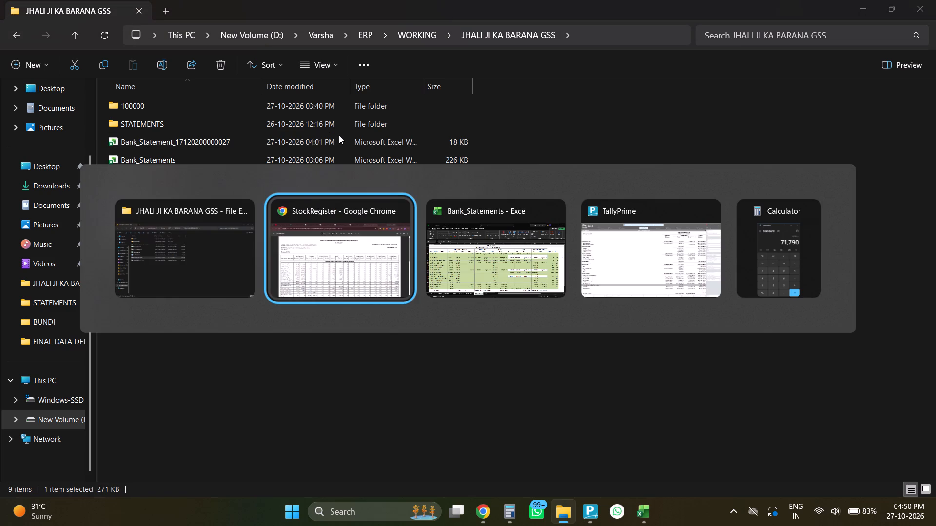
pyautogui.hotkey('alt', 'Tab')
pyautogui.moveTo(581, 227); pyautogui.dragTo(761, 238)
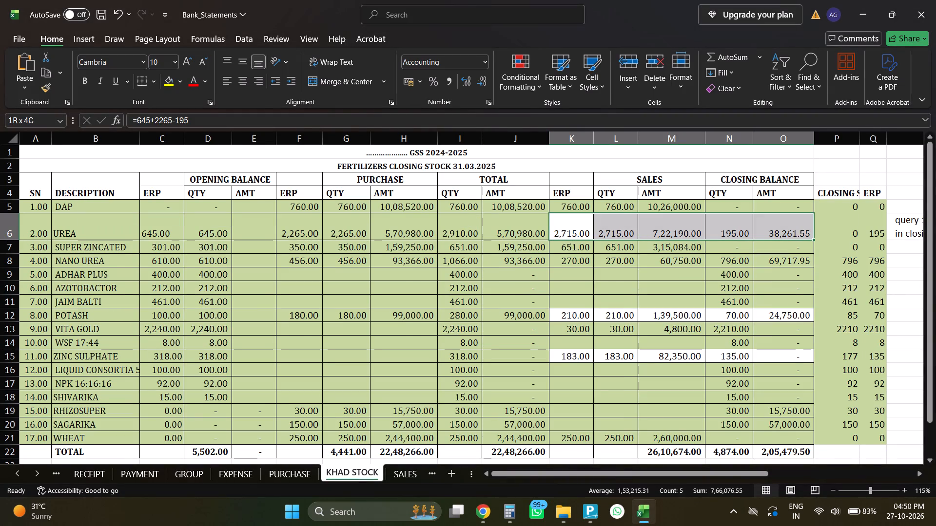
pyautogui.moveTo(761, 238); pyautogui.dragTo(771, 336)
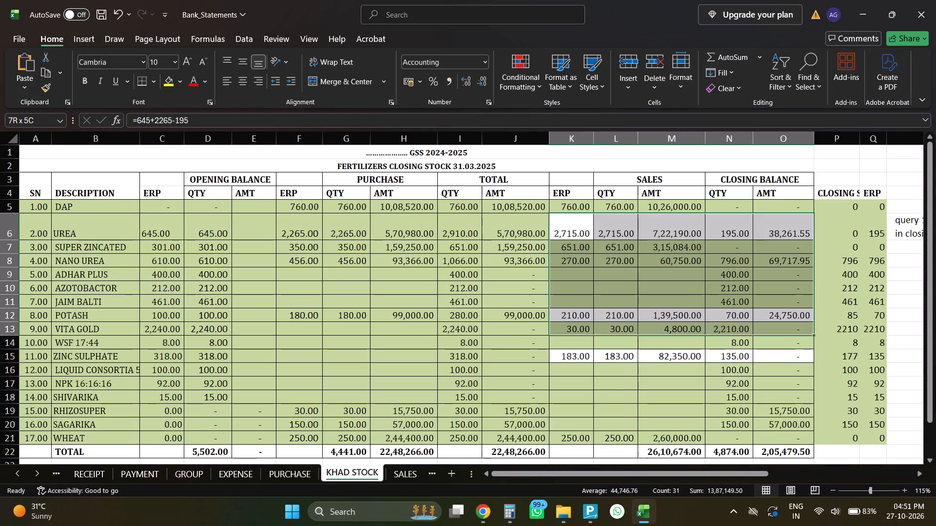
pyautogui.moveTo(771, 336); pyautogui.dragTo(774, 353)
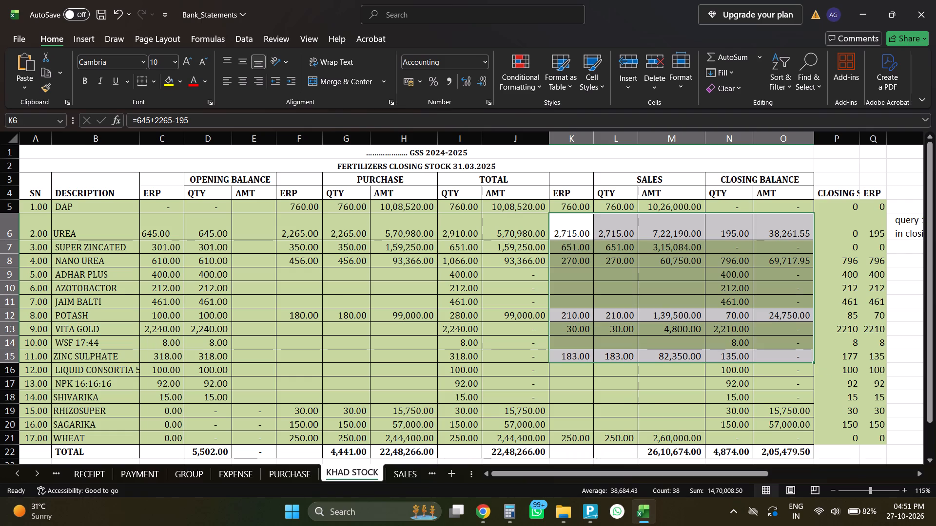
pyautogui.click(181, 84)
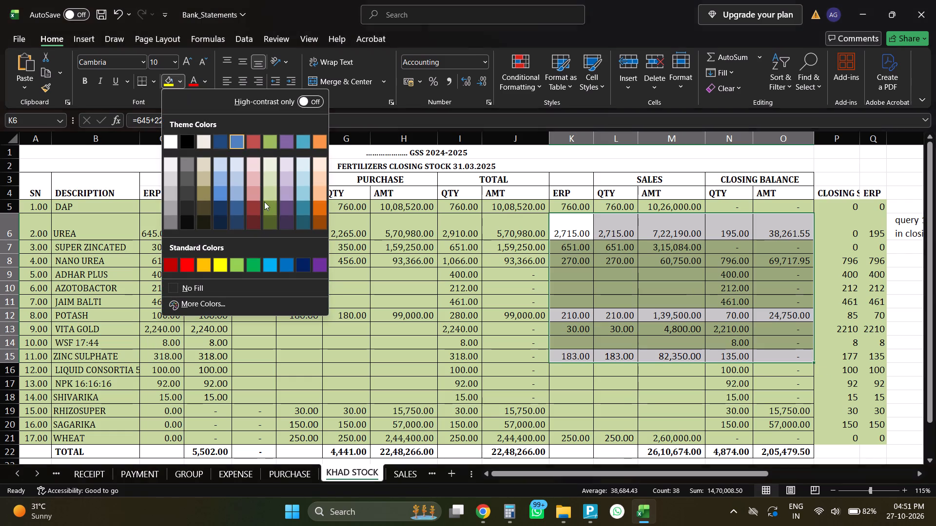
pyautogui.click(267, 191)
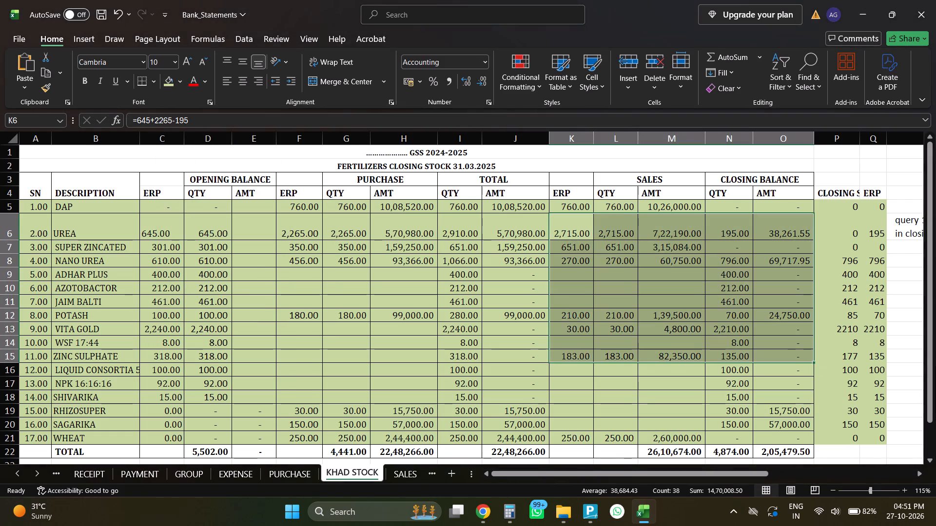
# Remove the green fill from the closing stock and ERP comparison cells in columns P and Q for Urea, Potash and Zinc Sulphate.
pyautogui.moveTo(842, 230); pyautogui.dragTo(865, 234)
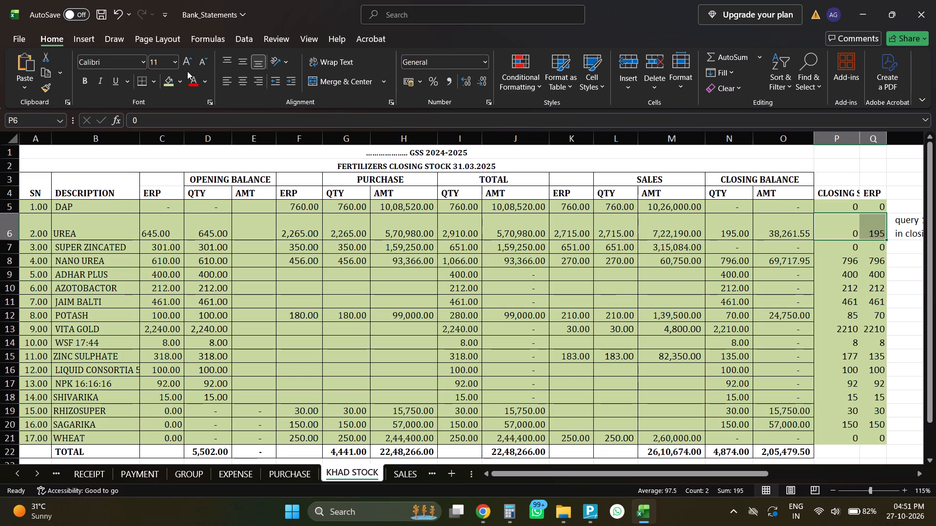
pyautogui.click(179, 74)
pyautogui.click(224, 285)
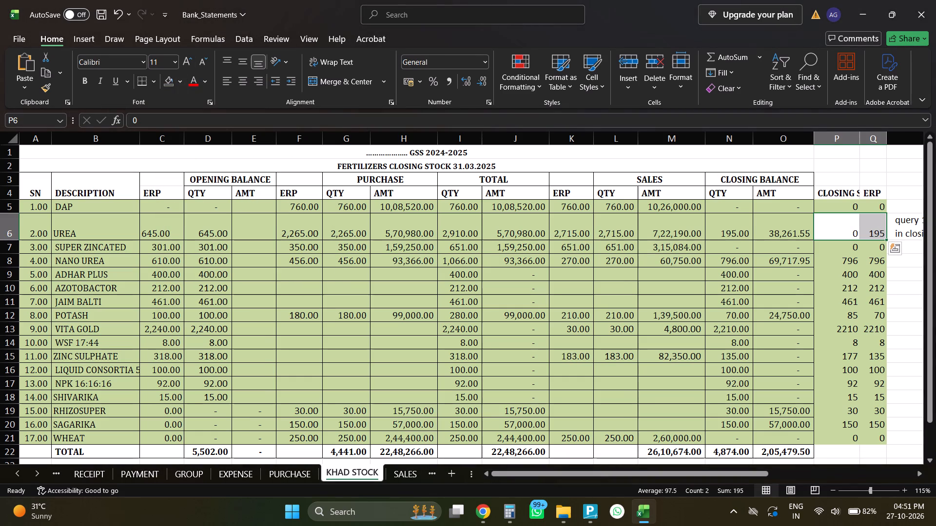
pyautogui.moveTo(843, 316); pyautogui.dragTo(872, 318)
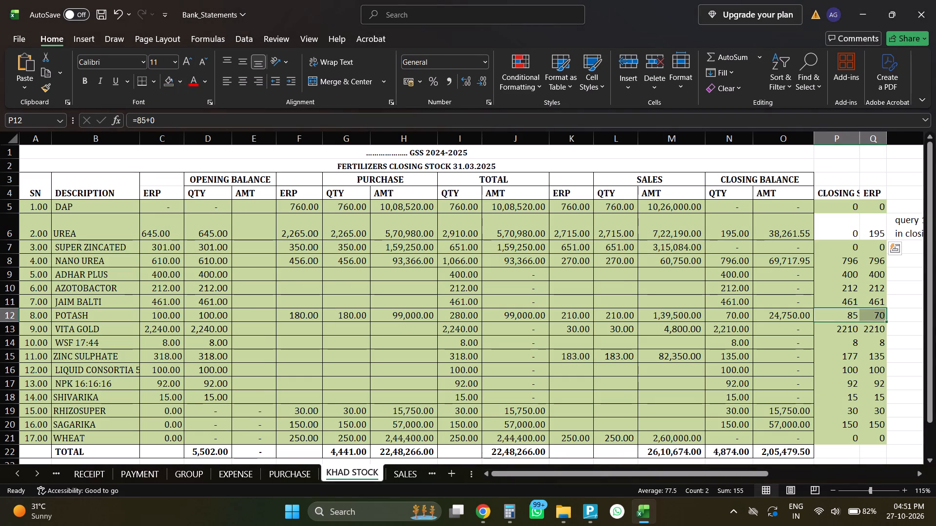
pyautogui.click(165, 87)
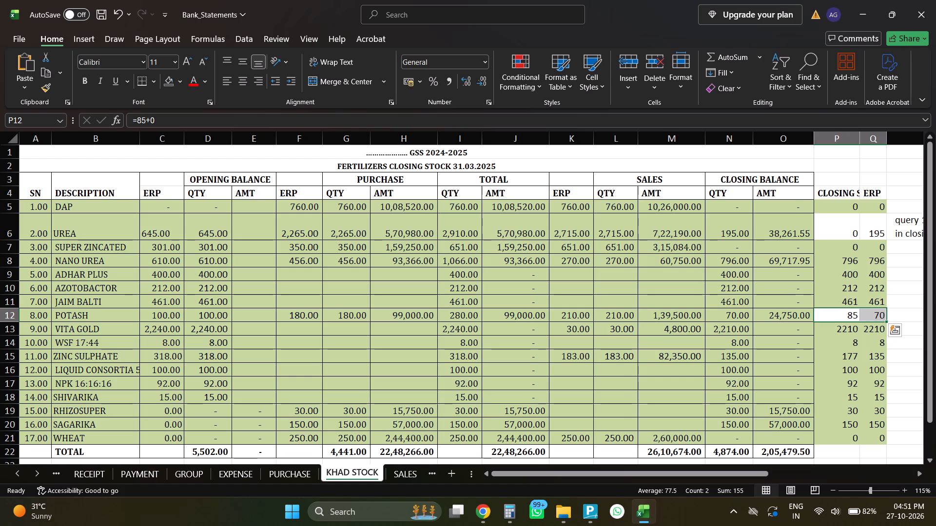
pyautogui.moveTo(844, 352); pyautogui.dragTo(877, 355)
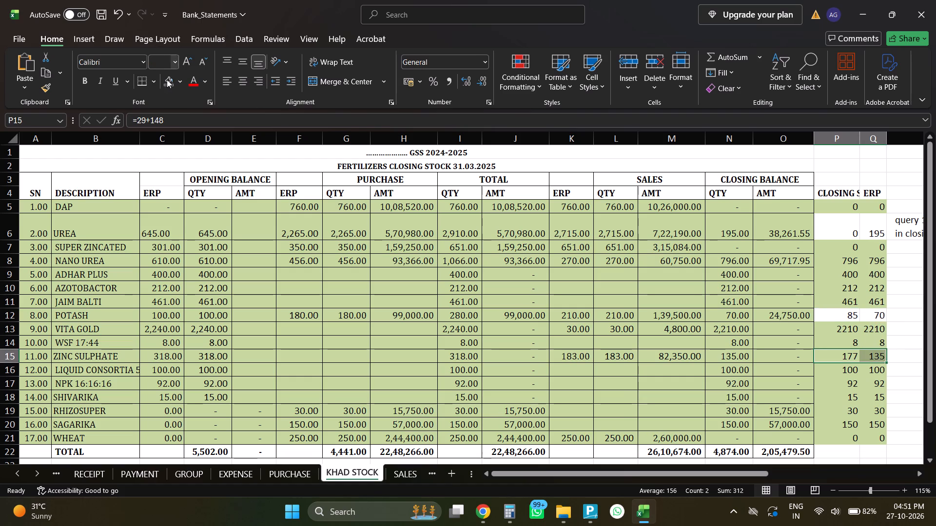
pyautogui.click(167, 81)
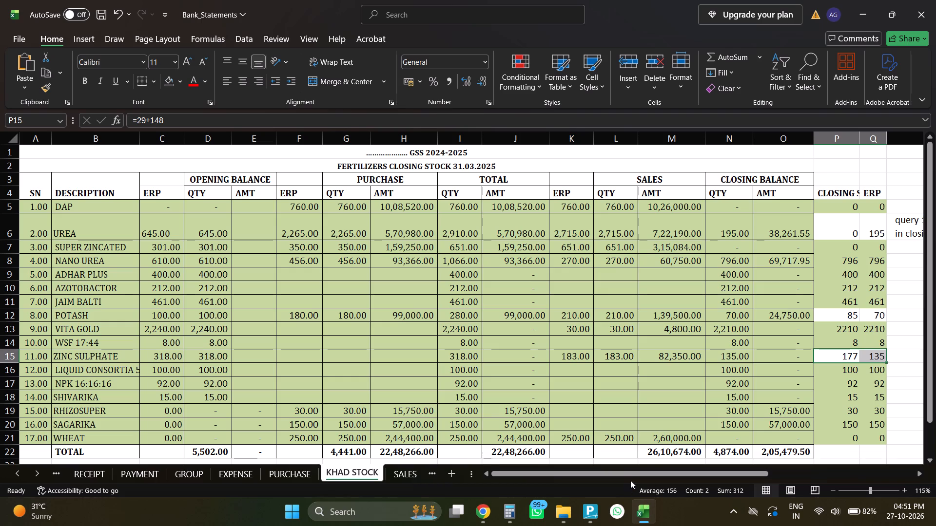
# Review the whole KHAD STOCK sheet, including the query note, the rate table beside it and the totals below.
pyautogui.moveTo(630, 473); pyautogui.dragTo(571, 473)
pyautogui.moveTo(570, 476); pyautogui.dragTo(738, 478)
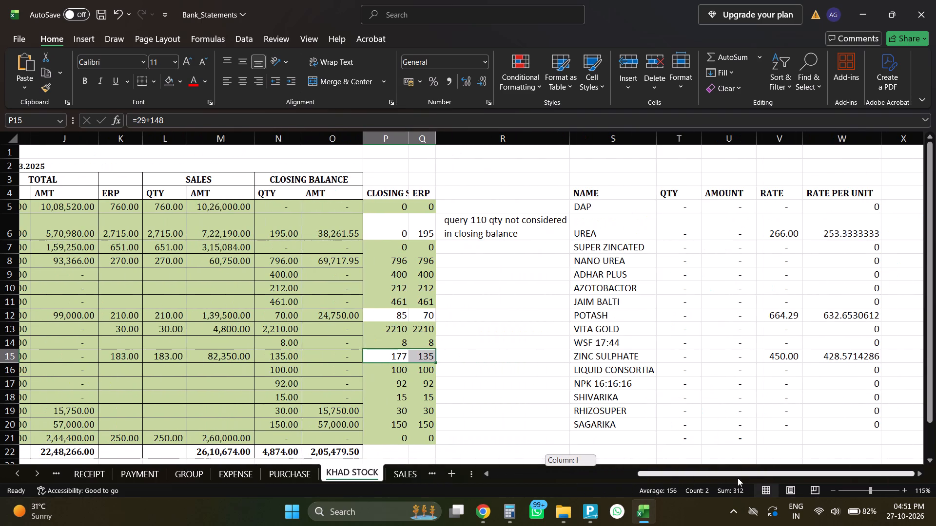
pyautogui.moveTo(738, 478); pyautogui.dragTo(765, 478)
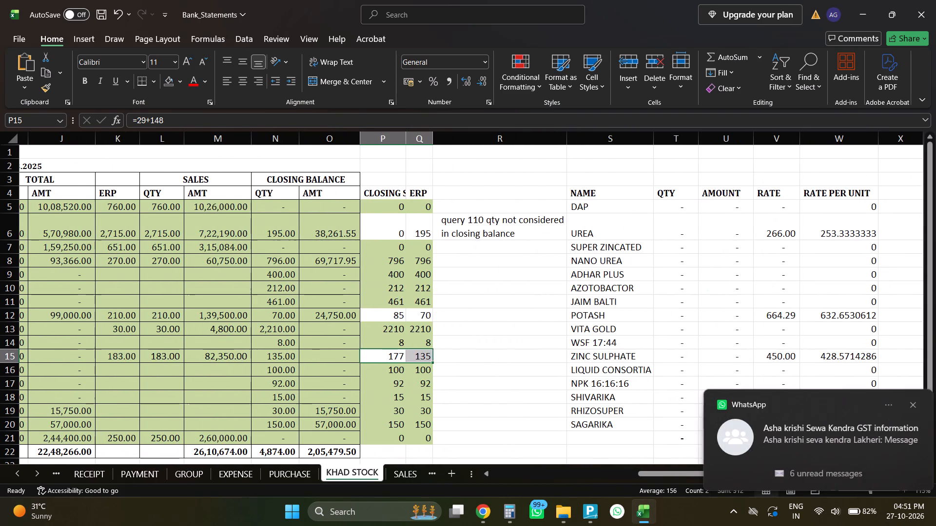
pyautogui.scroll(-1, 716, 370)
pyautogui.click(914, 407)
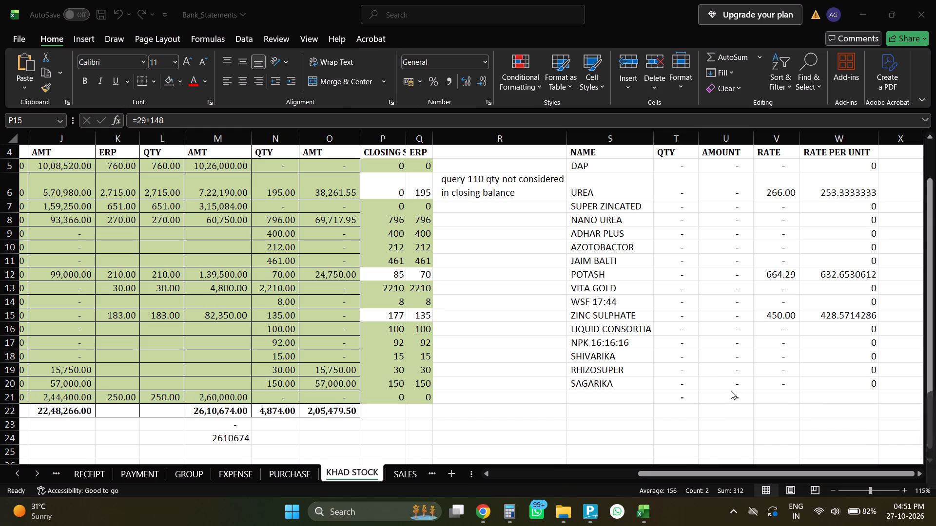
pyautogui.scroll(9, 725, 385)
pyautogui.scroll(5, 691, 362)
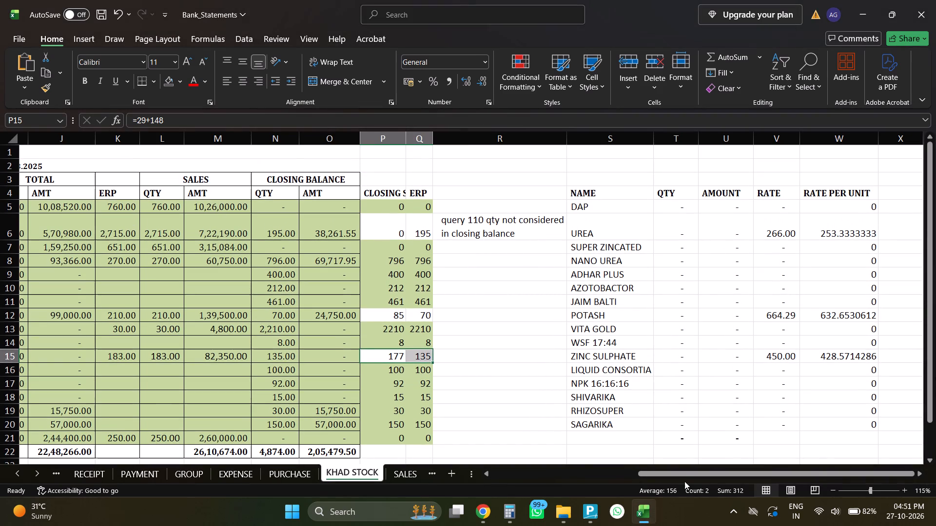
pyautogui.moveTo(696, 475); pyautogui.dragTo(341, 407)
pyautogui.scroll(-4, 335, 283)
pyautogui.scroll(2, 335, 283)
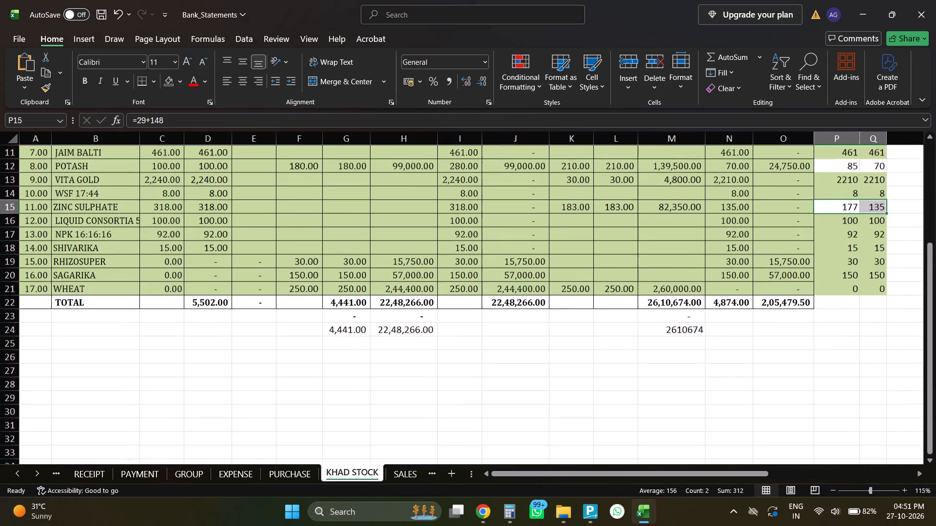
pyautogui.scroll(9, 335, 283)
pyautogui.scroll(-4, 335, 283)
pyautogui.scroll(16, 335, 283)
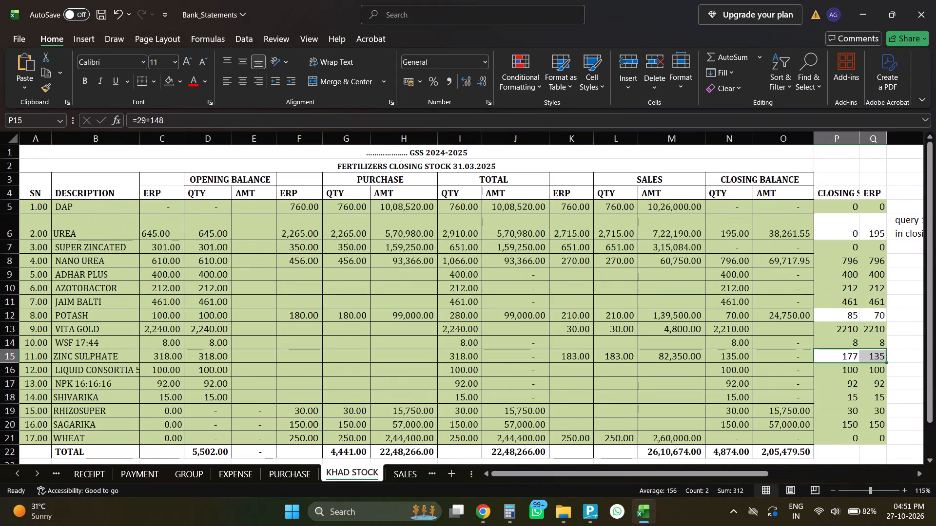
# Save the Bank_Statements workbook and close it.
pyautogui.hotkey('ctrl', 's')
pyautogui.hotkey('ctrl', 's')
pyautogui.hotkey('ctrl', 's')
pyautogui.click(935, 0)
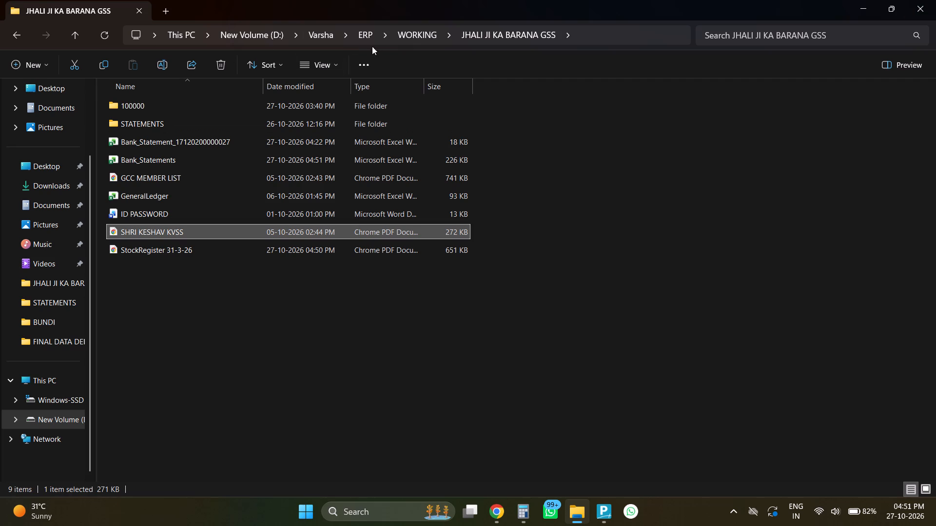
# Open the ID PASSWORD document in the BASOLI GSS folder, inside the $ folder of WORKING.
pyautogui.click(396, 30)
pyautogui.doubleClick(208, 107)
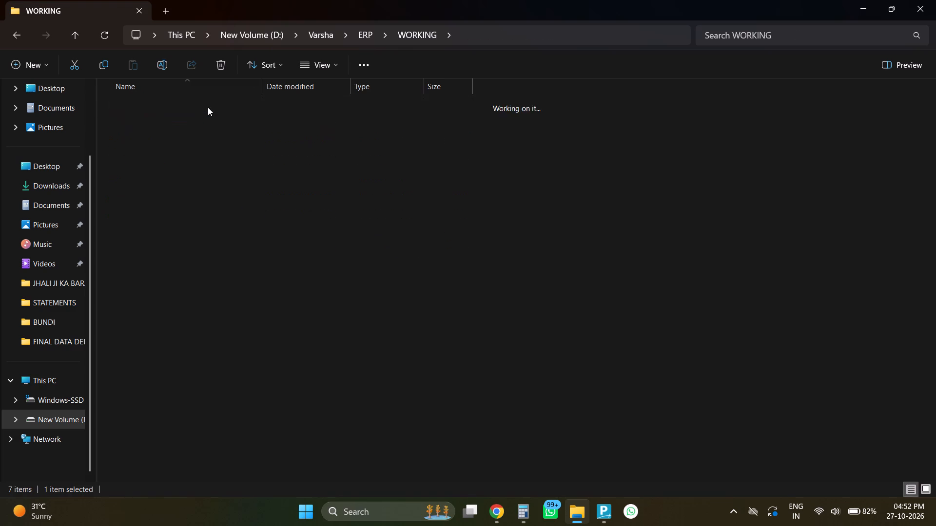
pyautogui.doubleClick(198, 108)
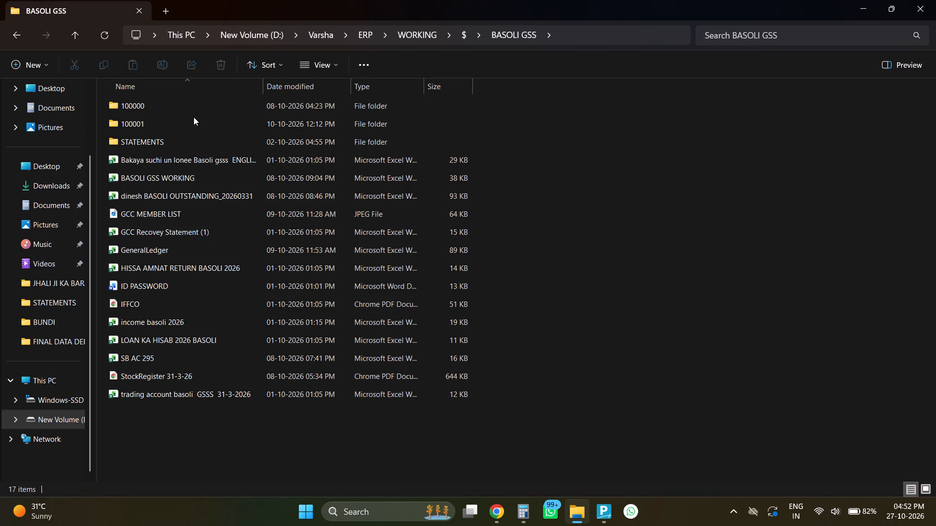
pyautogui.click(133, 286)
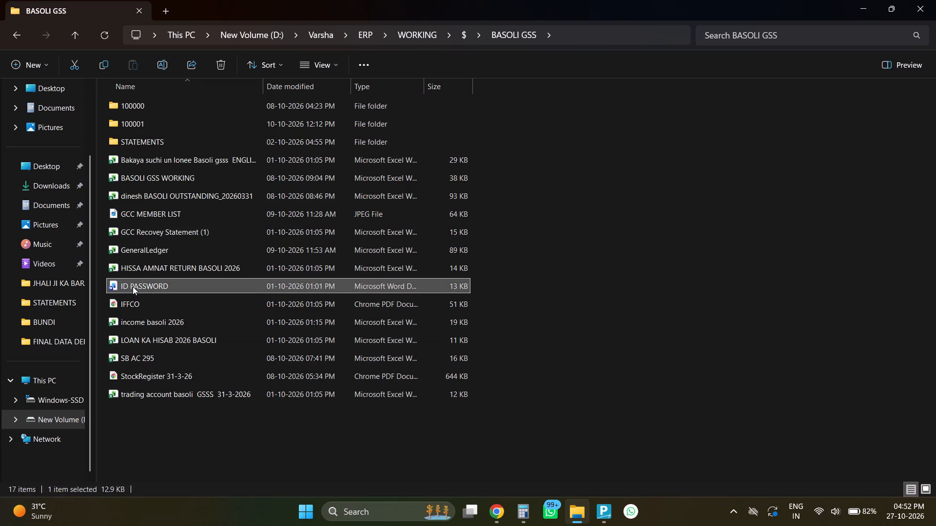
pyautogui.click(133, 286)
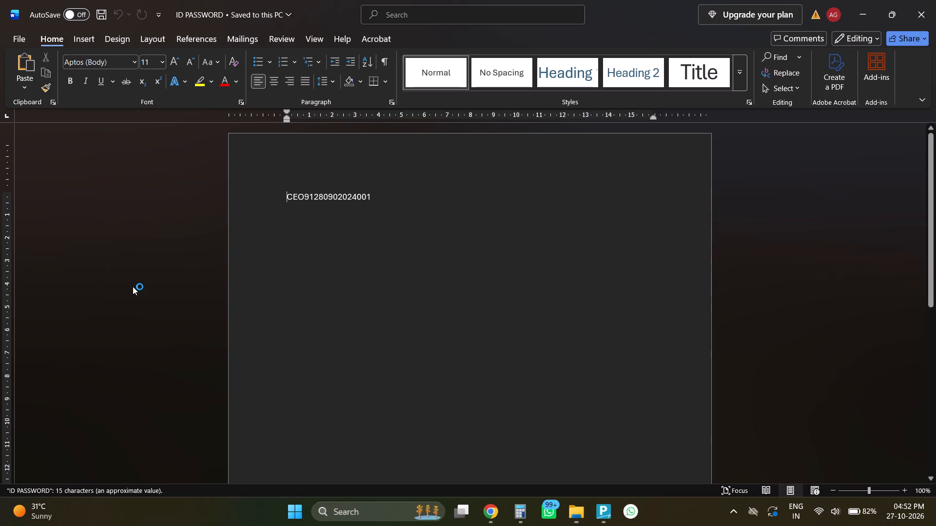
# Copy the ERP login ID from the ID PASSWORD document.
pyautogui.doubleClick(313, 200)
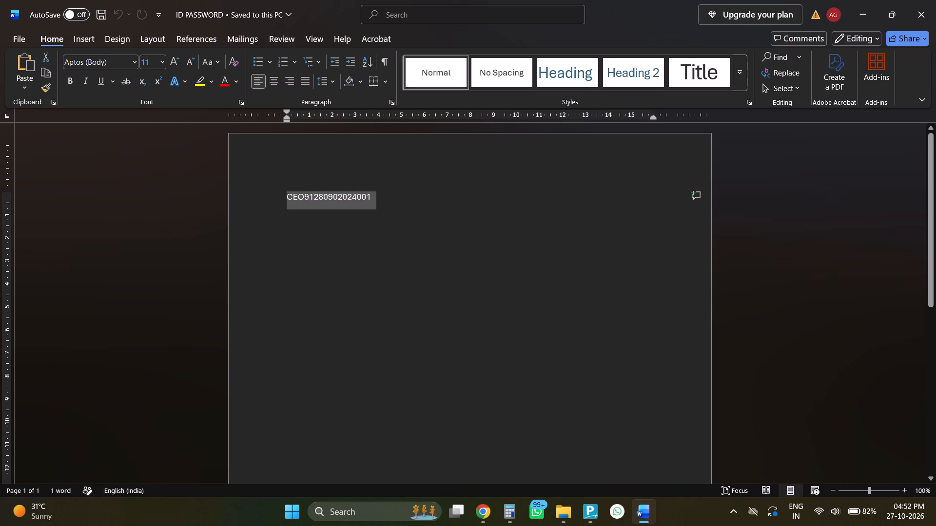
pyautogui.hotkey('ctrl', 'c')
pyautogui.hotkey('ctrl', 'c')
pyautogui.hotkey('ctrl', 'c')
pyautogui.hotkey('ctrl', 'c')
pyautogui.hotkey('ctrl', 'c')
pyautogui.hotkey('ctrl', 'c')
pyautogui.hotkey('ctrl', 'c')
# Switch to Chrome and close the five report tabs from GeneralLedger through the StockRegister PDF, keeping the ERP Stock Register page.
pyautogui.hotkey('alt', 'Tab')
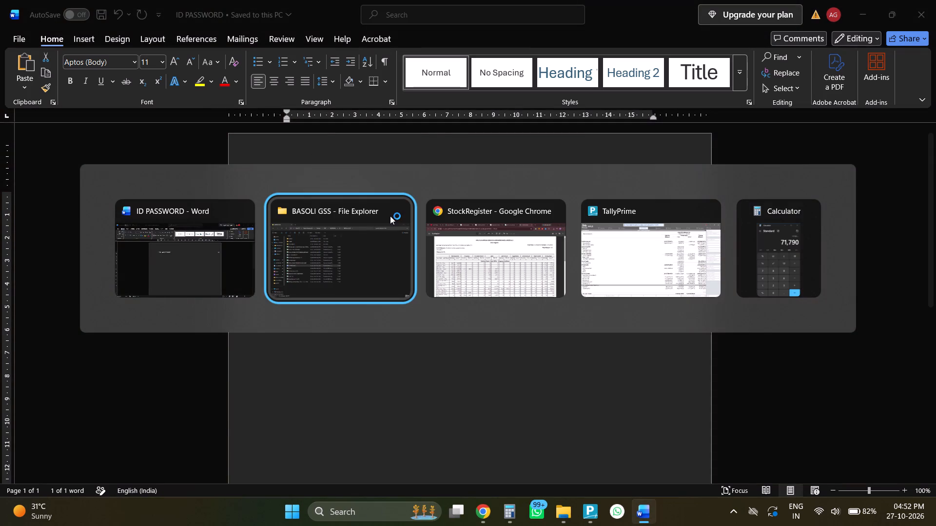
pyautogui.hotkey('alt', 'Tab')
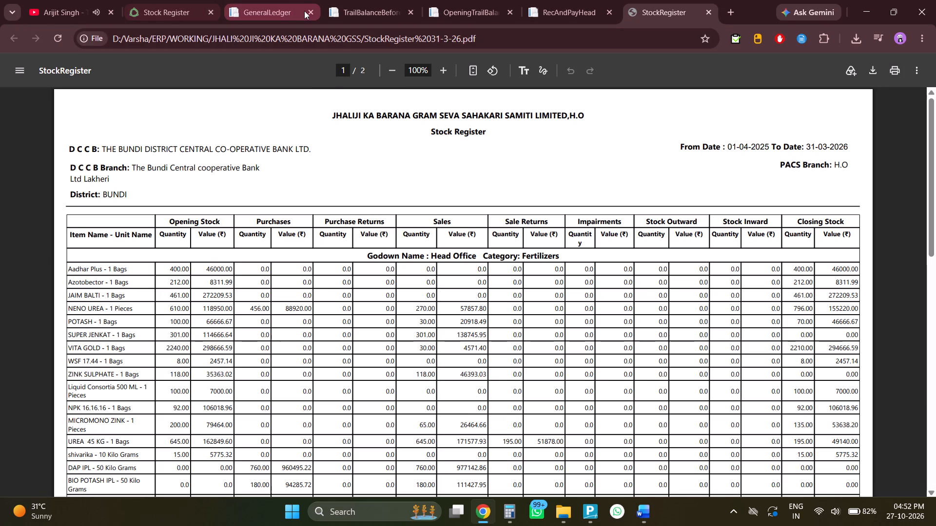
pyautogui.click(309, 12)
pyautogui.doubleClick(309, 12)
pyautogui.click(309, 14)
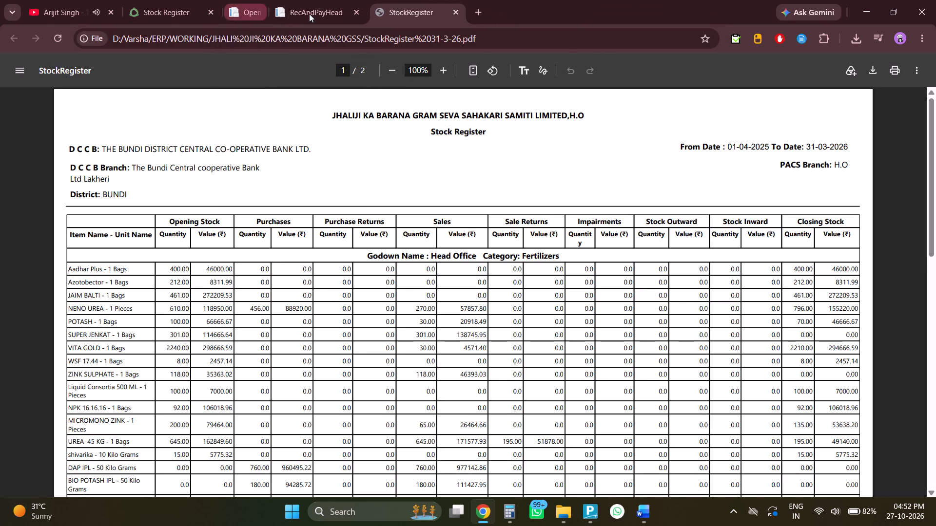
pyautogui.click(309, 14)
pyautogui.click(309, 14)
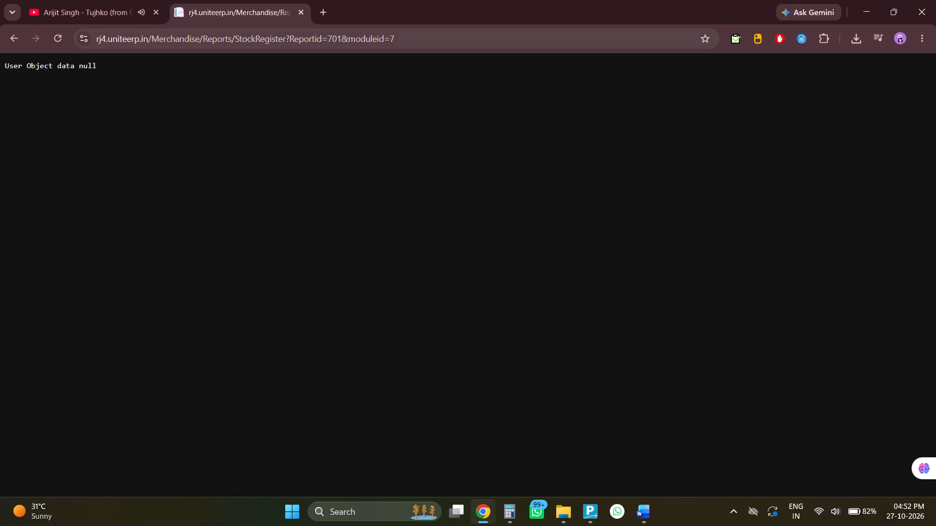
# Strip the report path from the ERP page's address and load the site root rj4.uniteerp.in.
pyautogui.moveTo(147, 38); pyautogui.dragTo(436, 52)
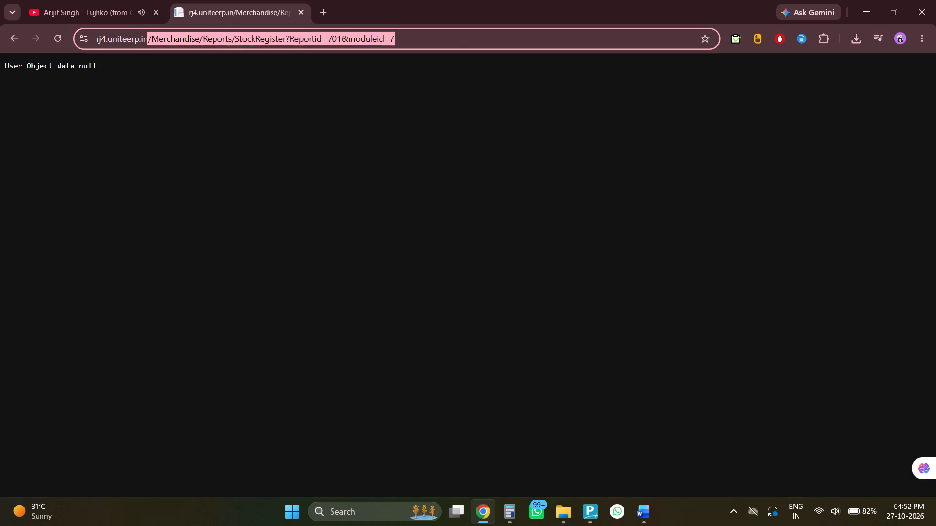
pyautogui.moveTo(436, 52); pyautogui.dragTo(454, 52)
pyautogui.press('BackSpace')
pyautogui.press('Return')
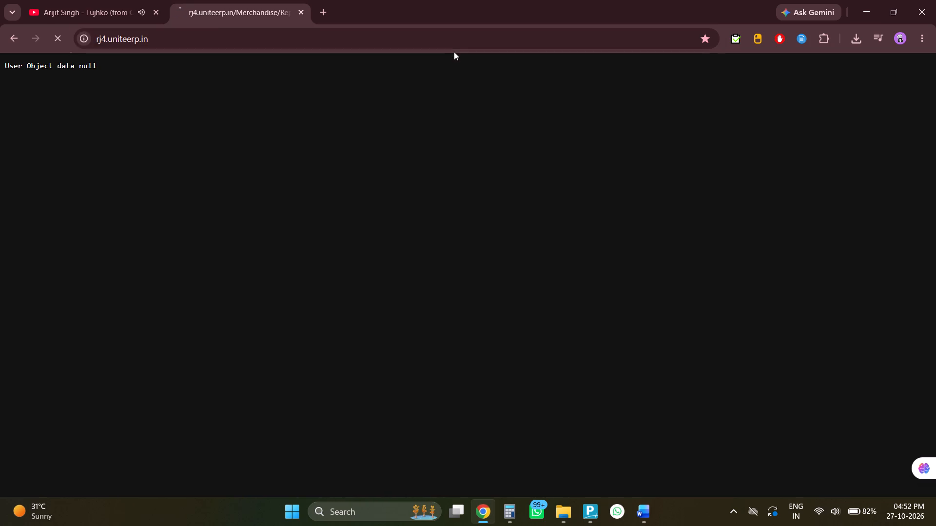